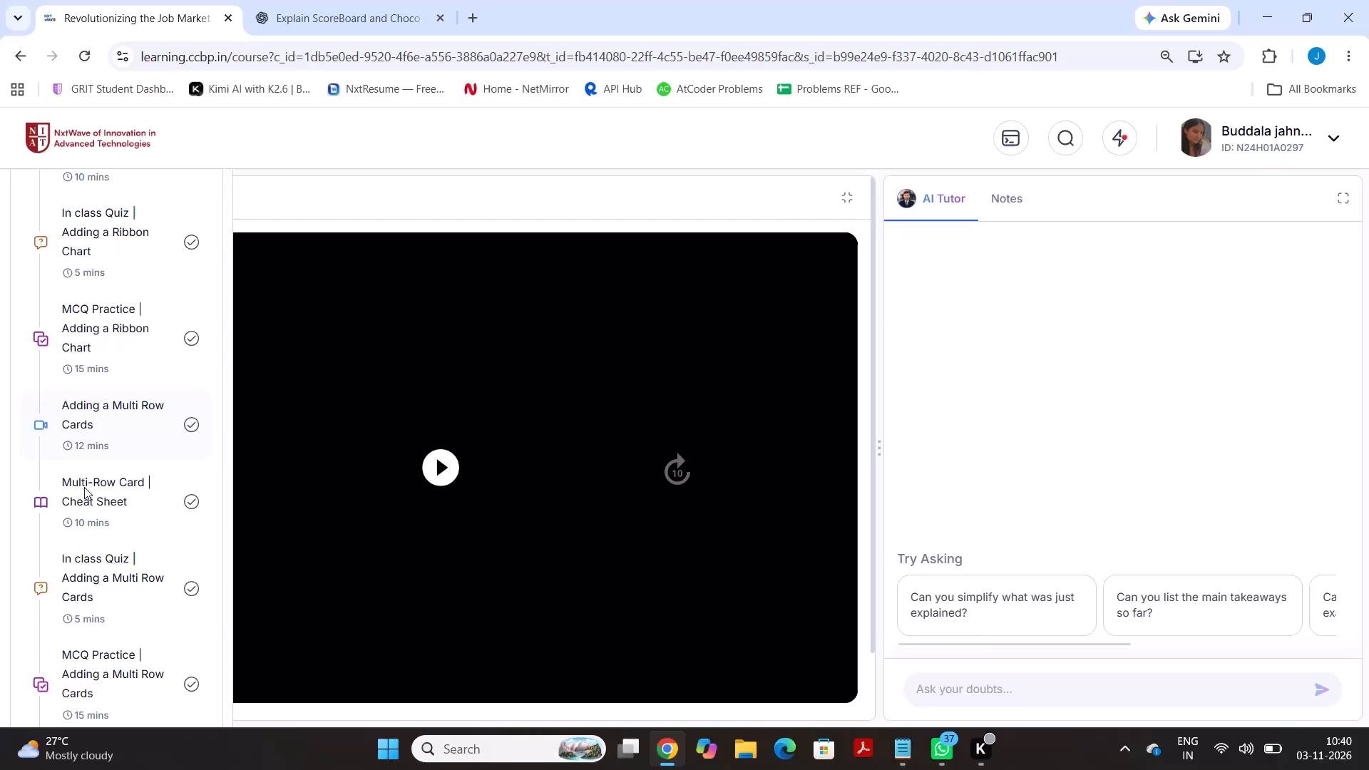
Launch Power BI Desktop and open the recent report online store.pbix.
click(458, 755)
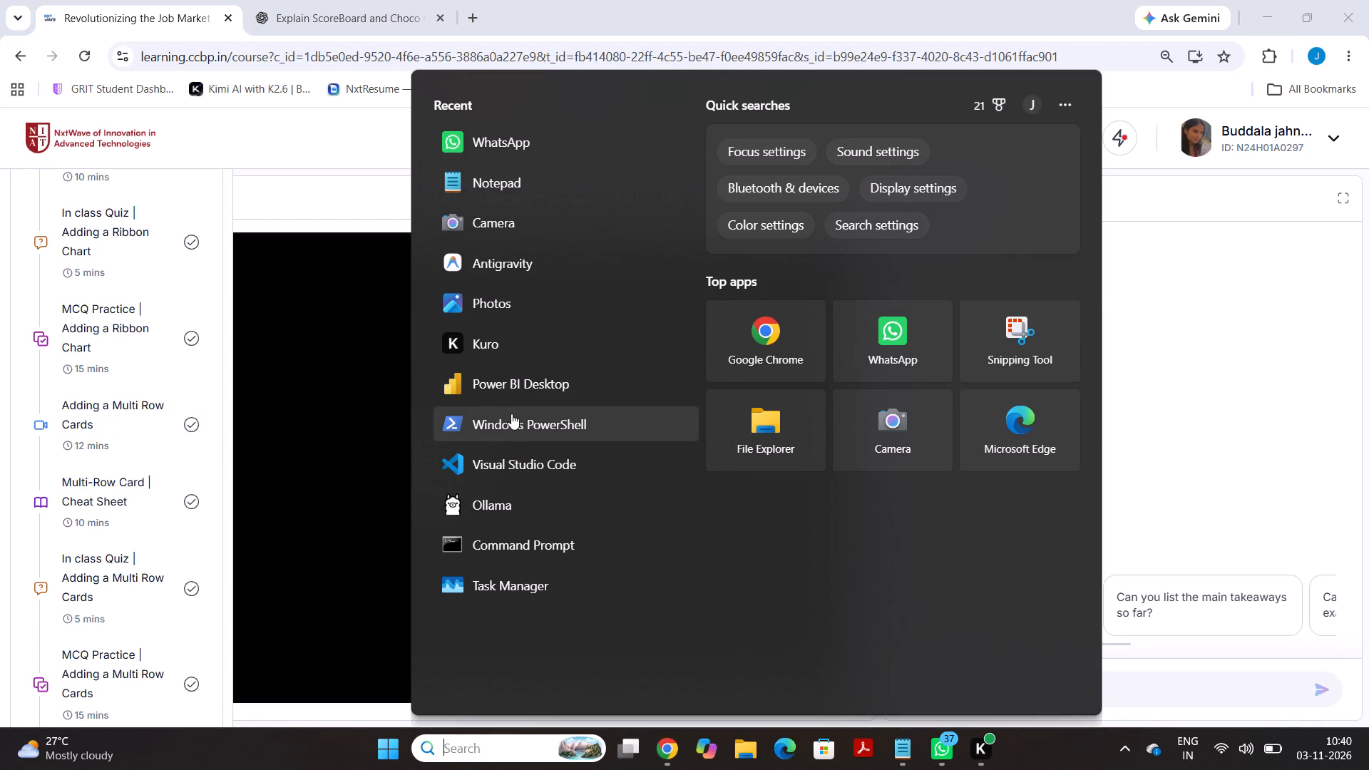
click(513, 395)
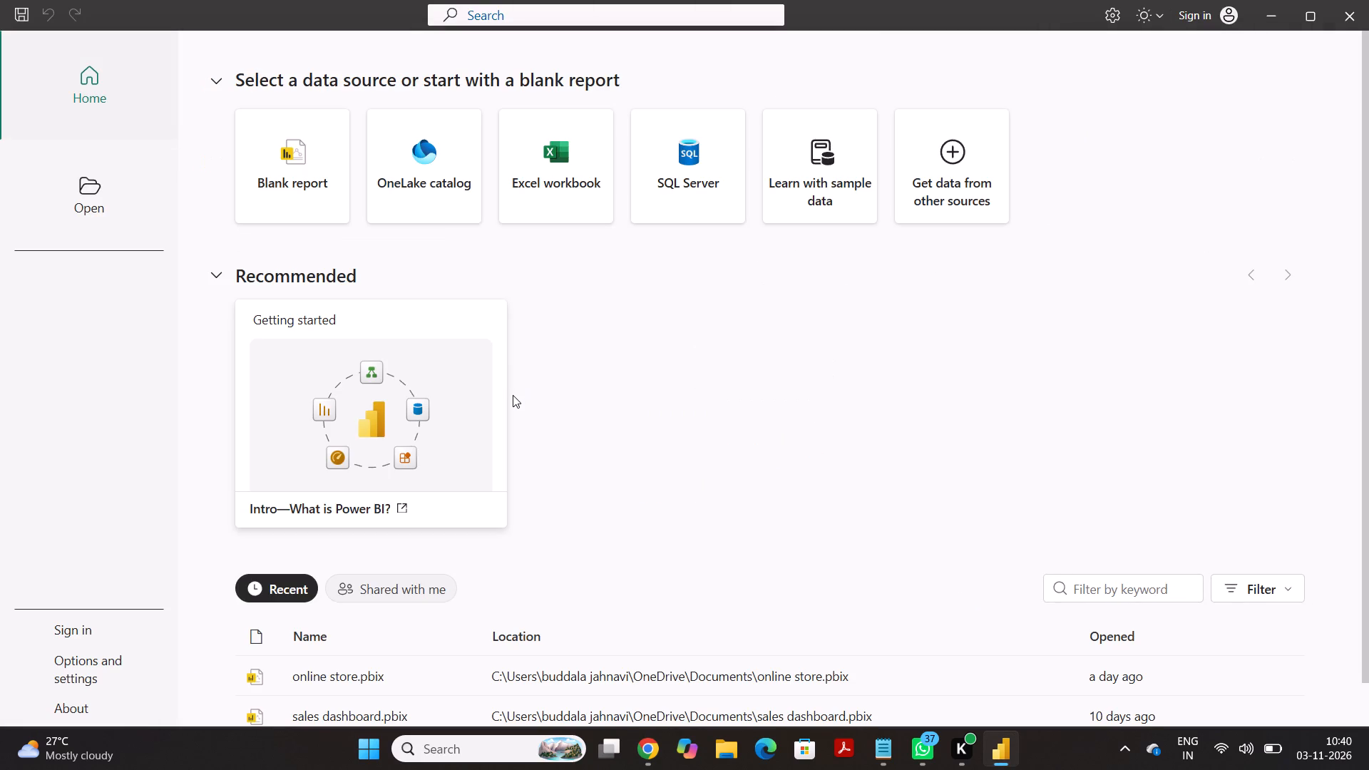
double_click(494, 666)
Open the recent report online store.pbix.
click(360, 671)
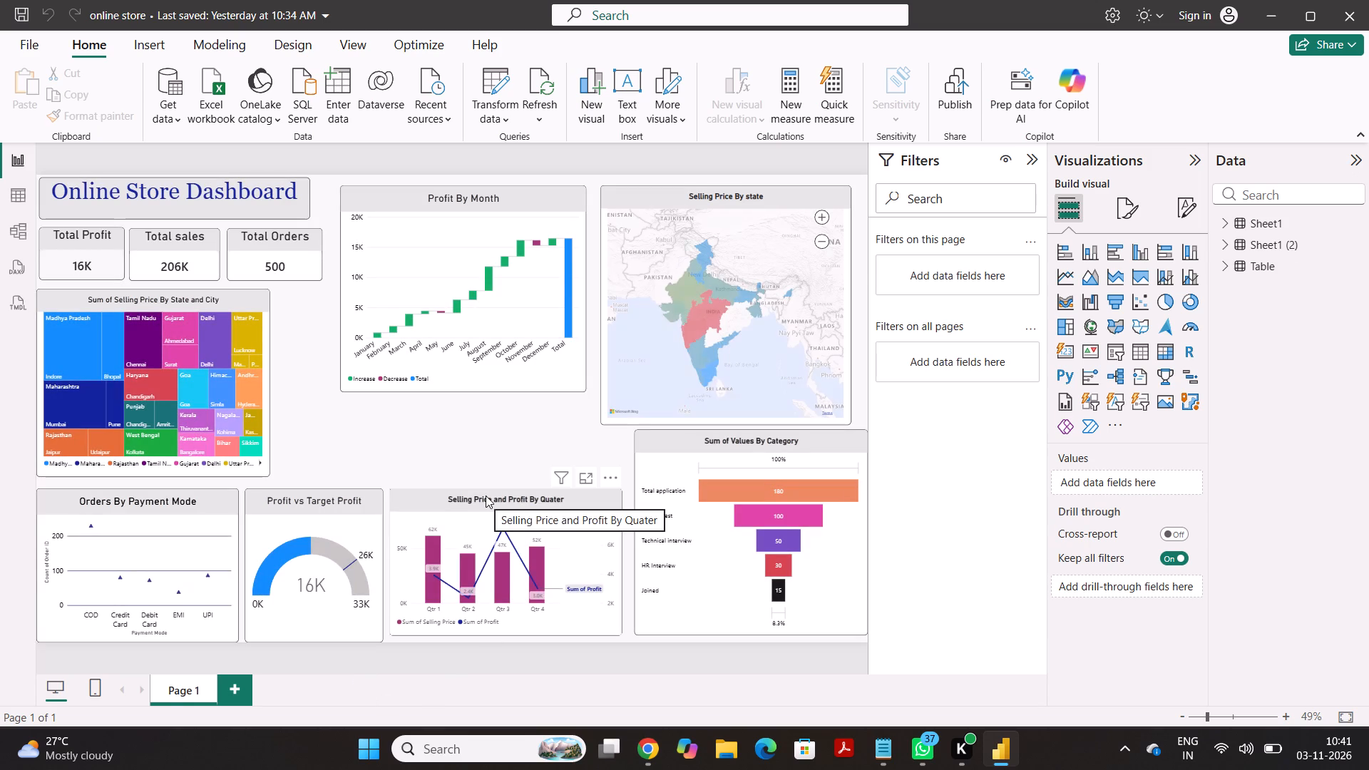
Add a new blank page to the online store report after the existing dashboard page.
click(241, 681)
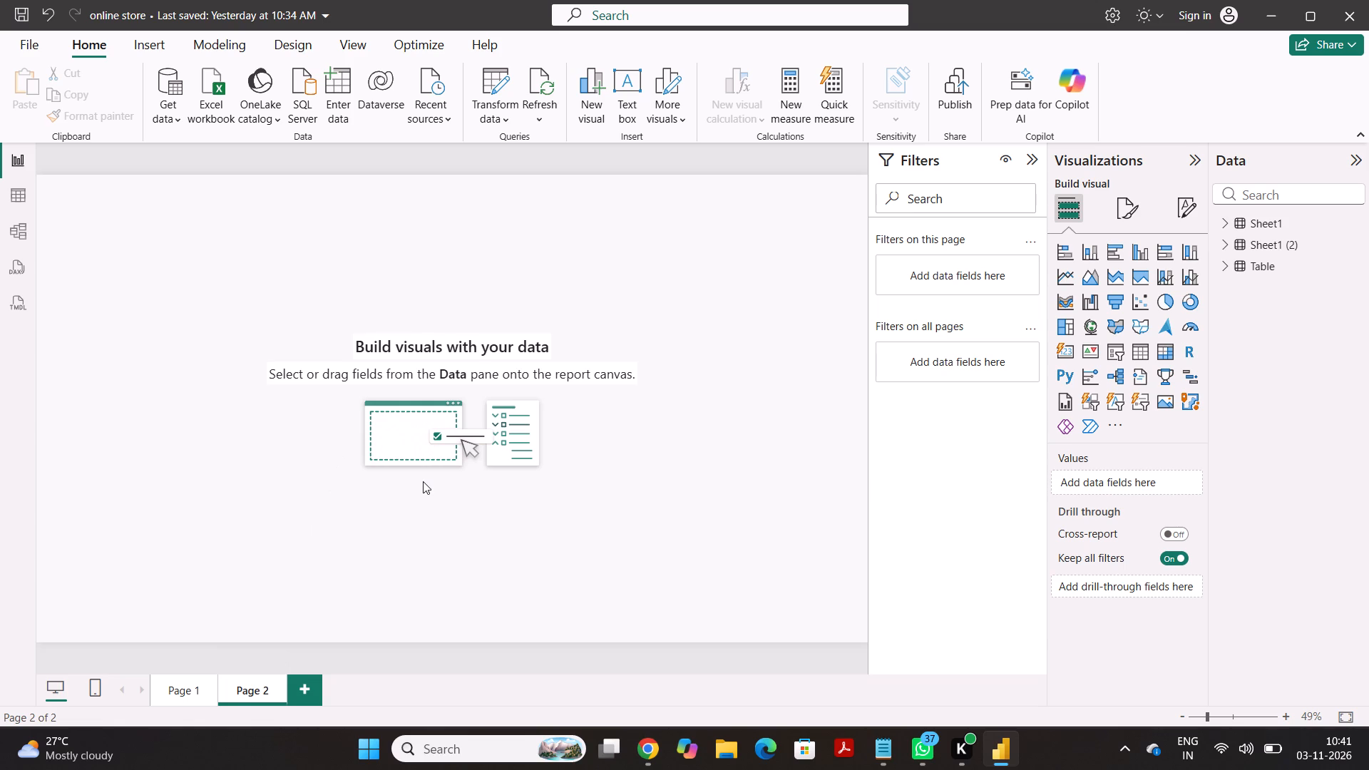
click(439, 419)
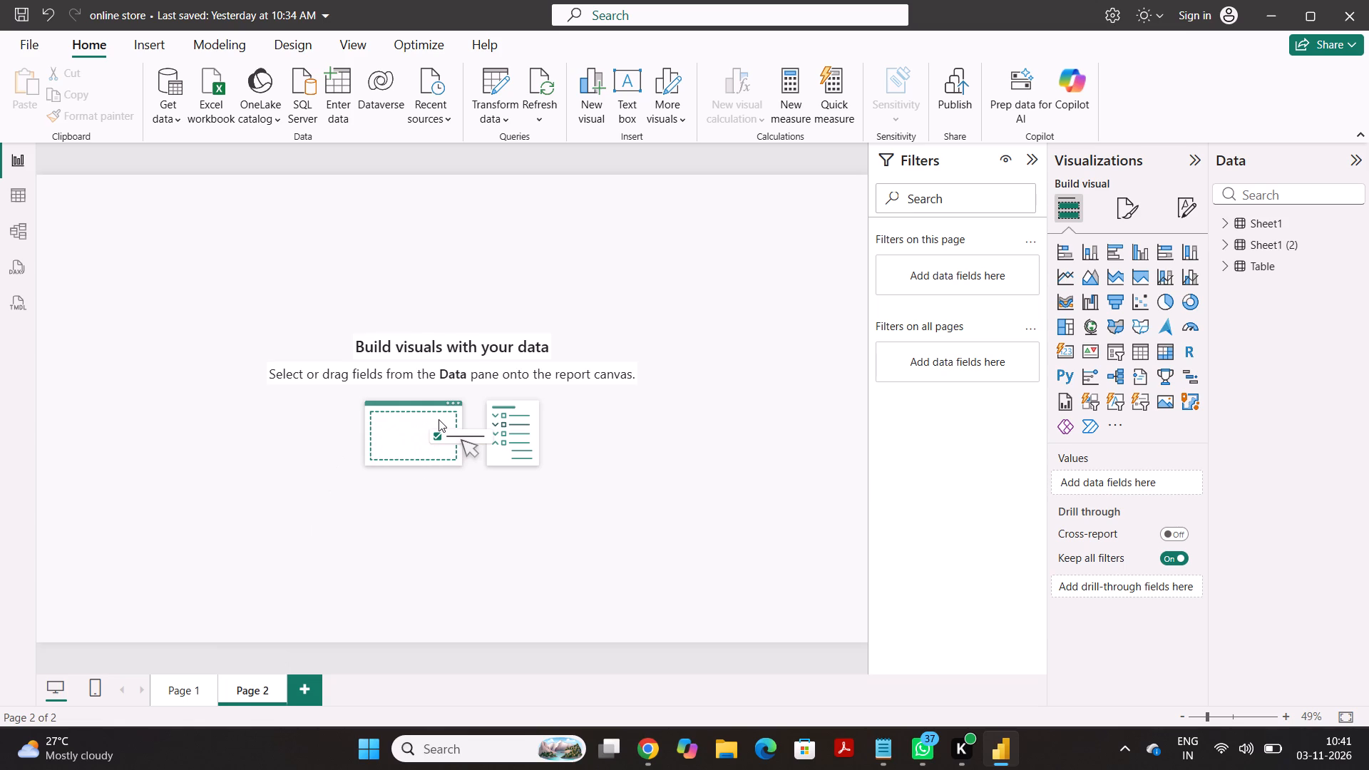
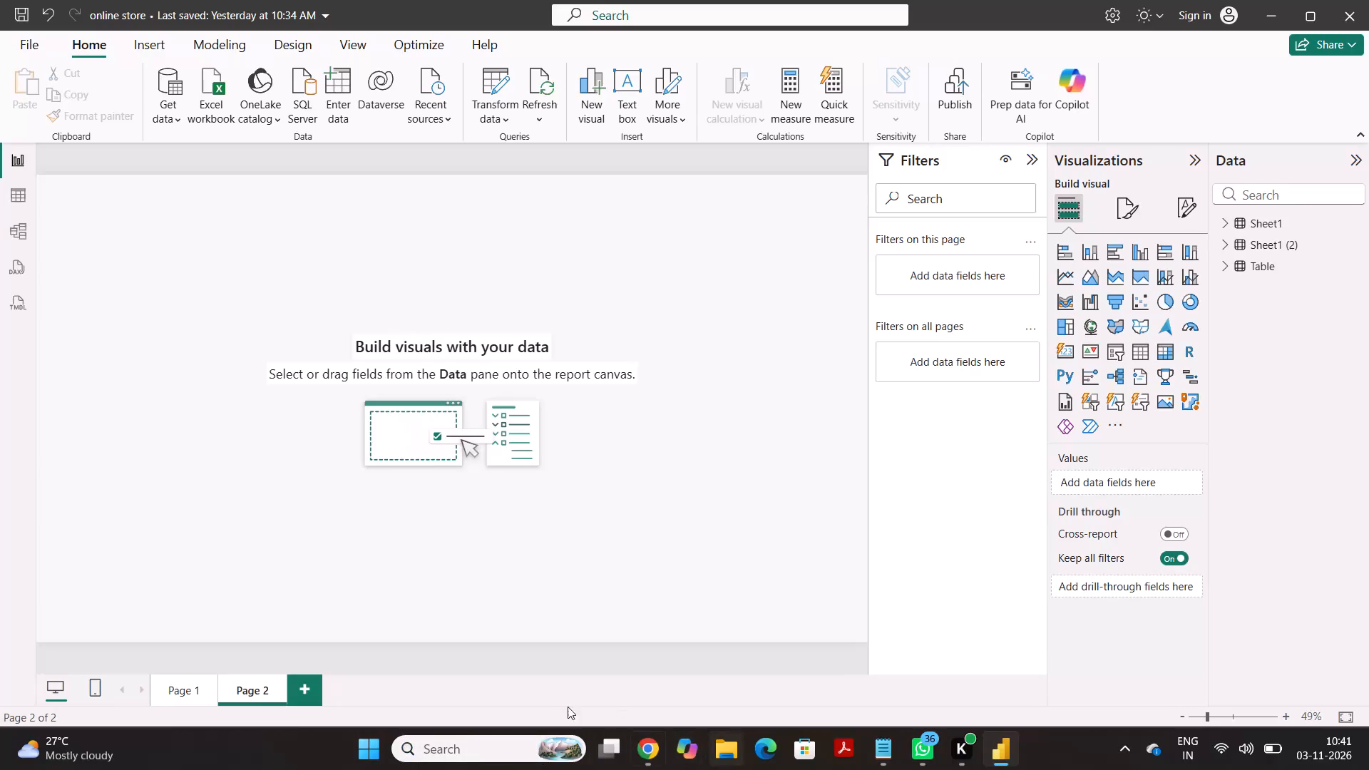
Switch from Power BI Desktop to the Windows Camera app by launching it from the recent apps.
click(511, 761)
click(503, 217)
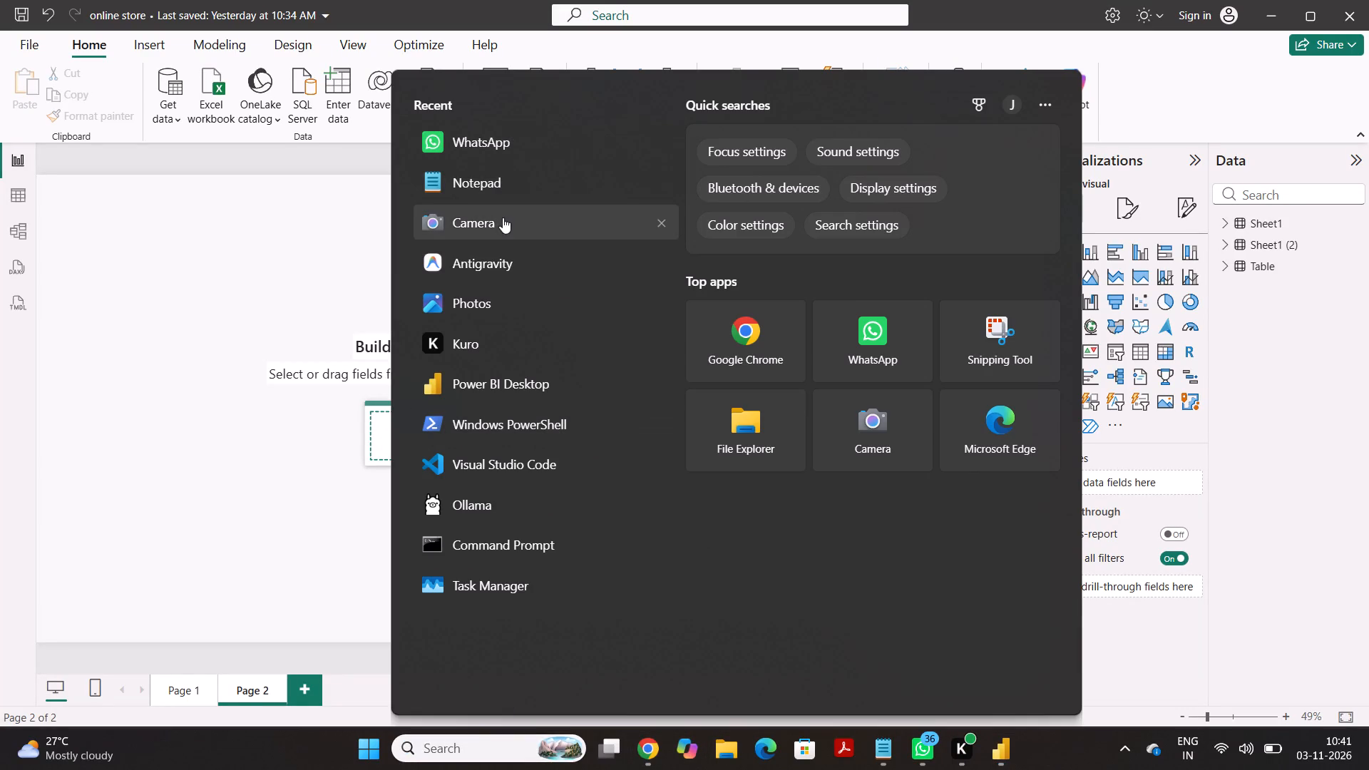
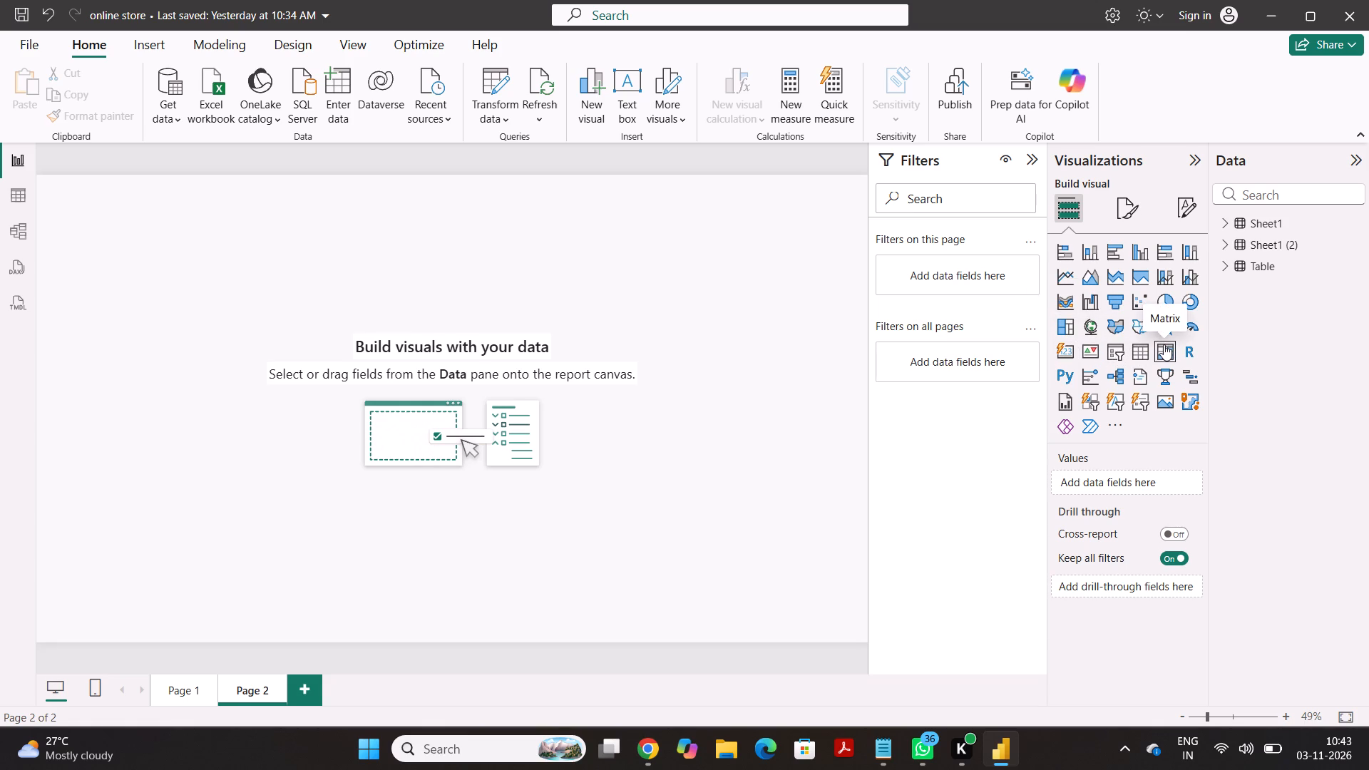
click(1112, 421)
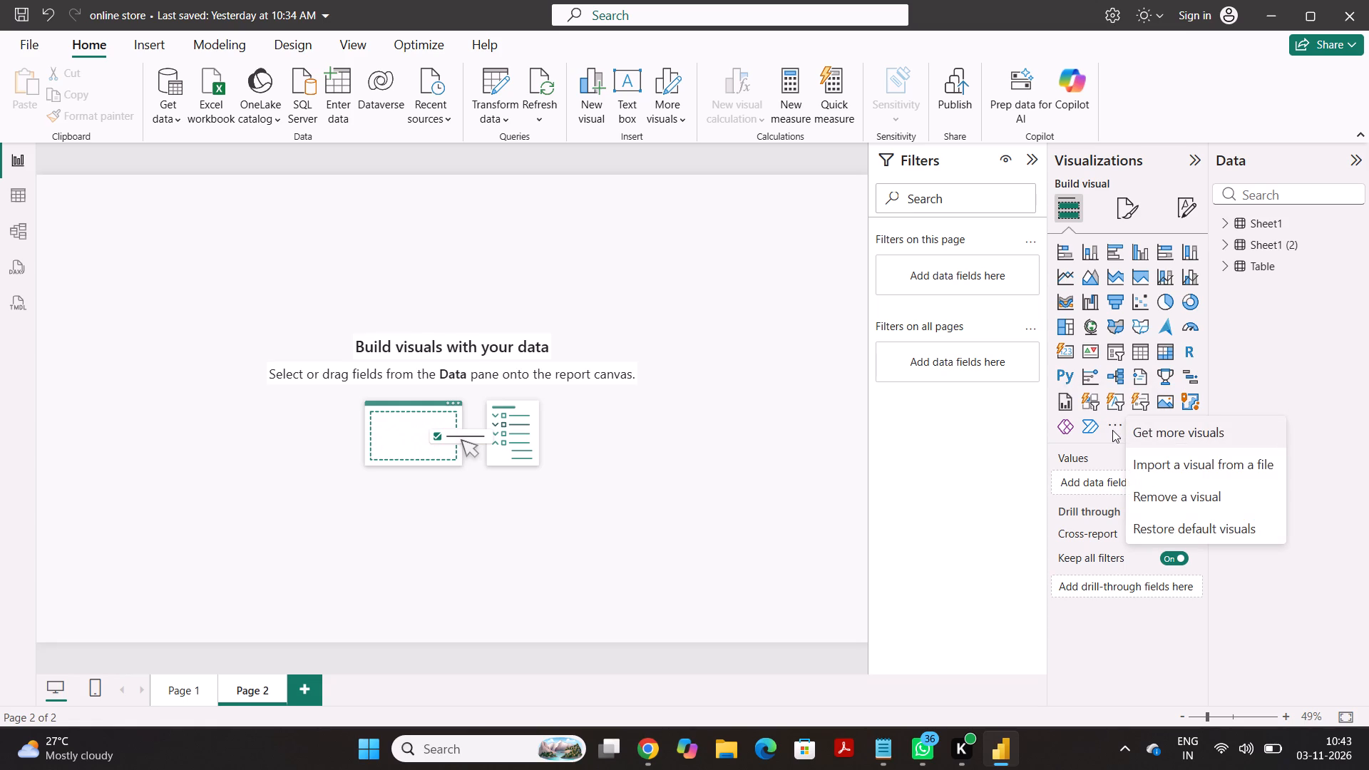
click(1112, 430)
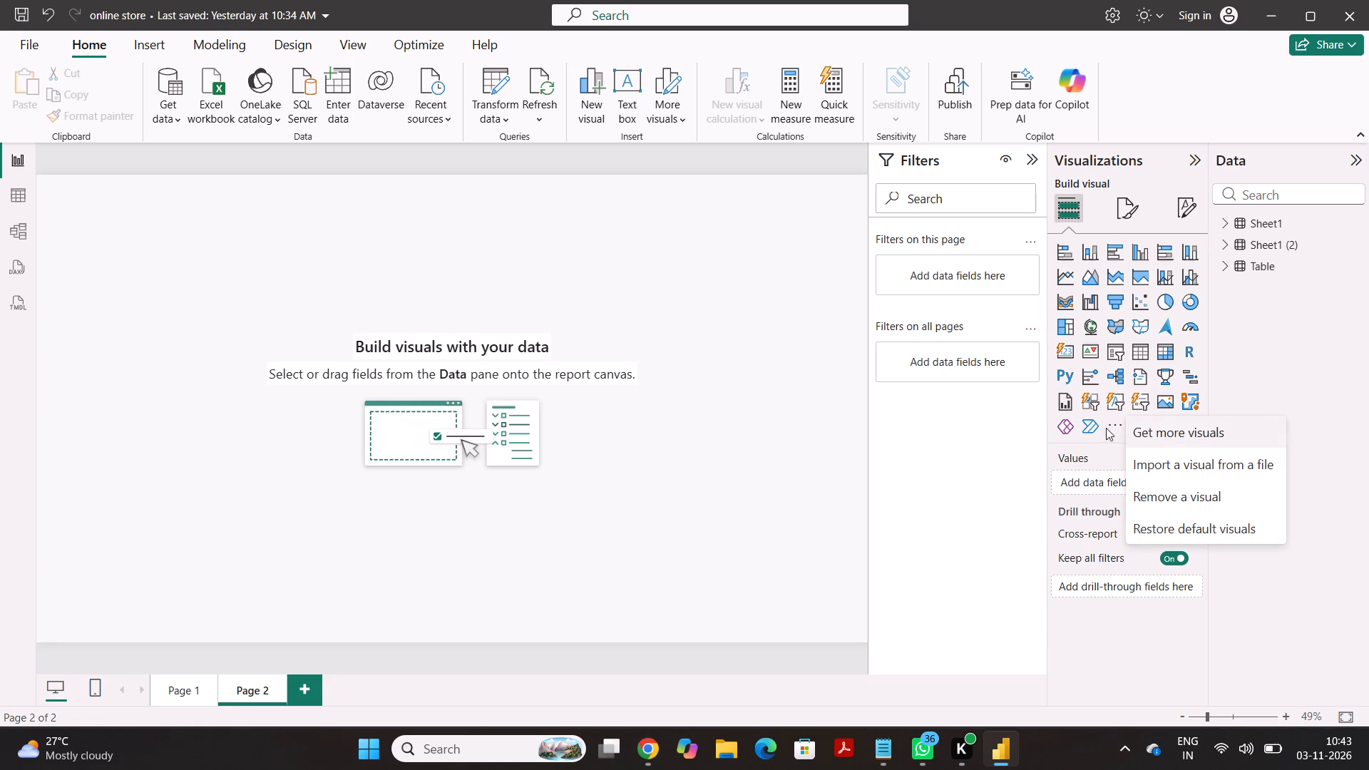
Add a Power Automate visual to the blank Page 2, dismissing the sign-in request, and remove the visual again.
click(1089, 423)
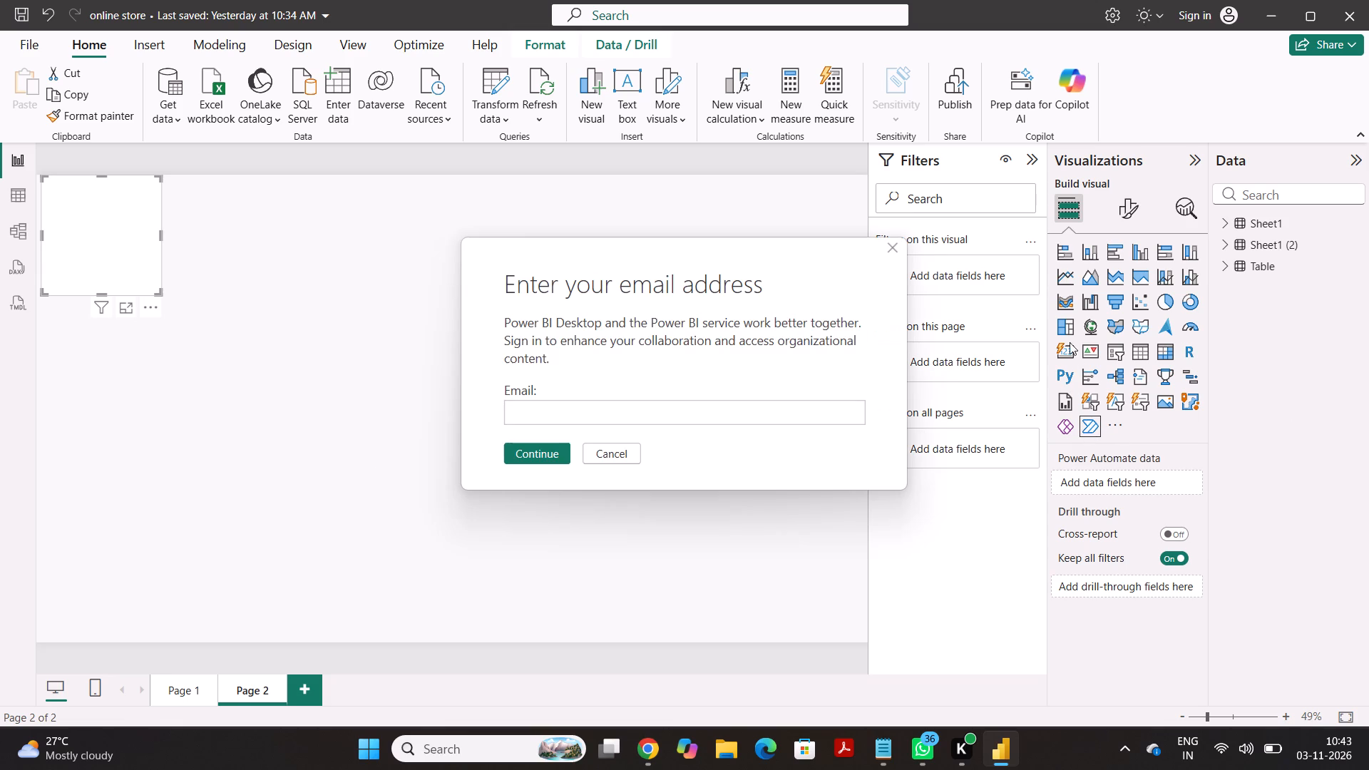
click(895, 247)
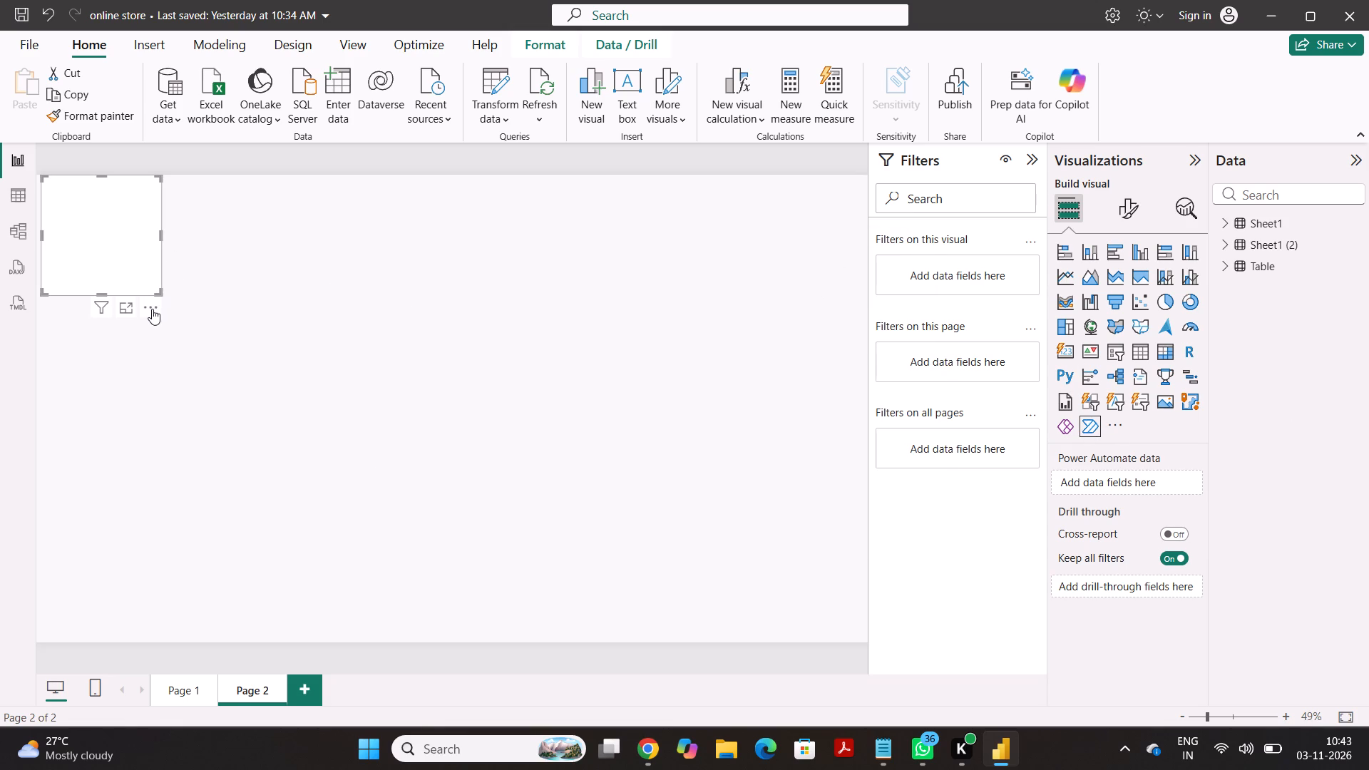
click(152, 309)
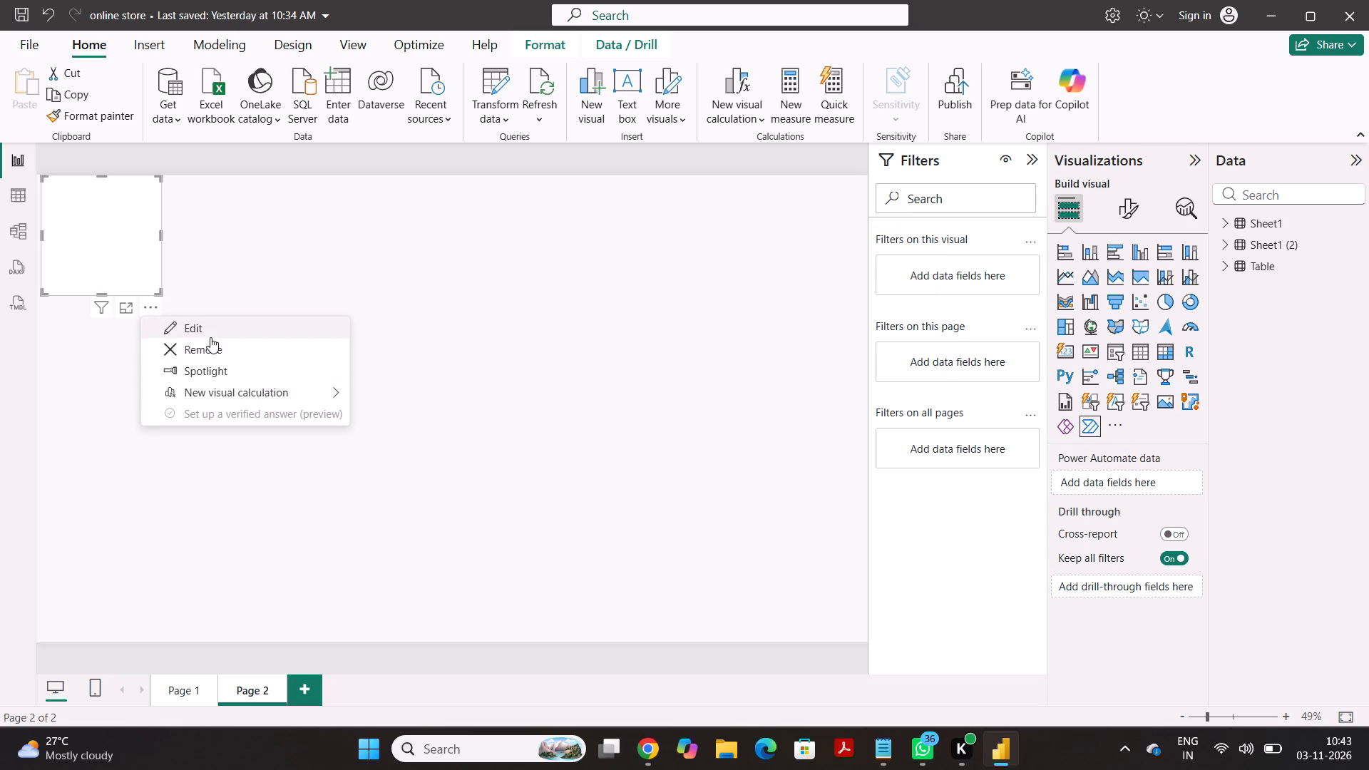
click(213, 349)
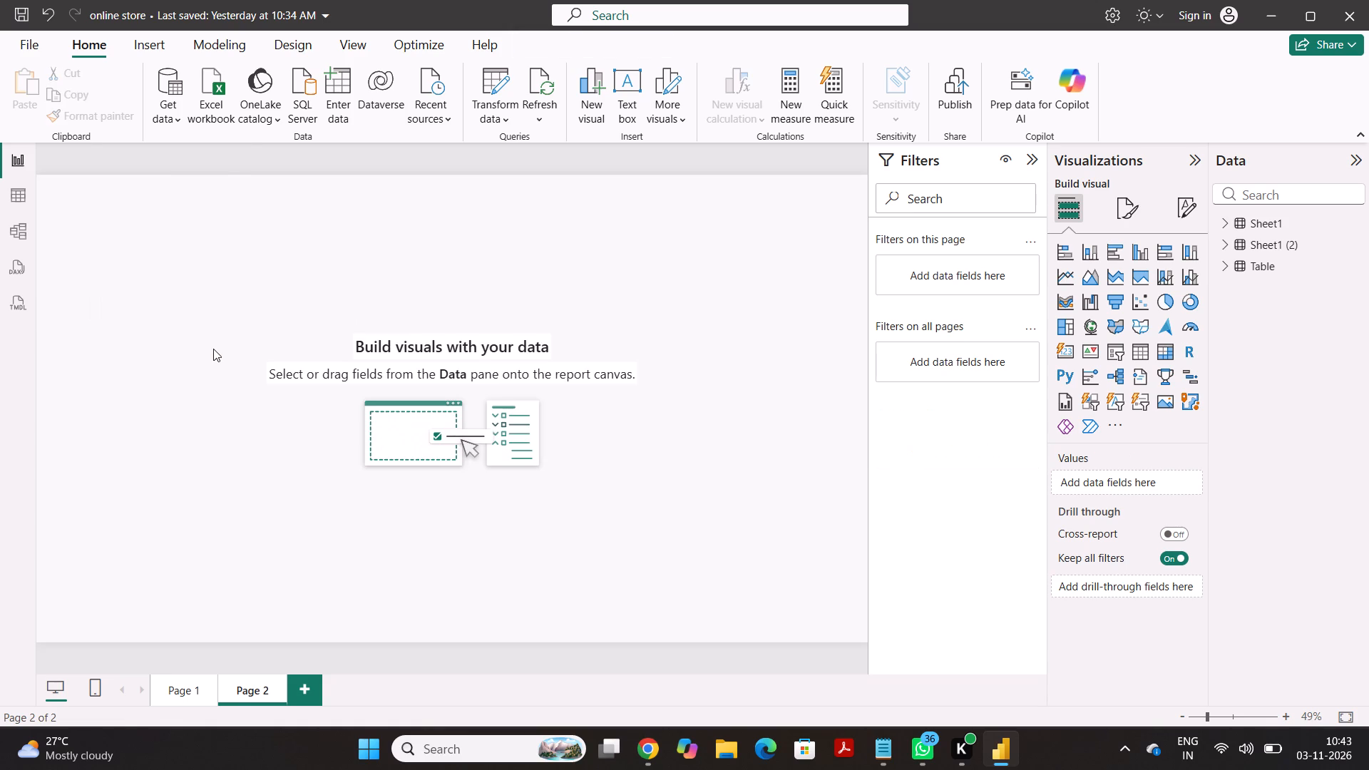
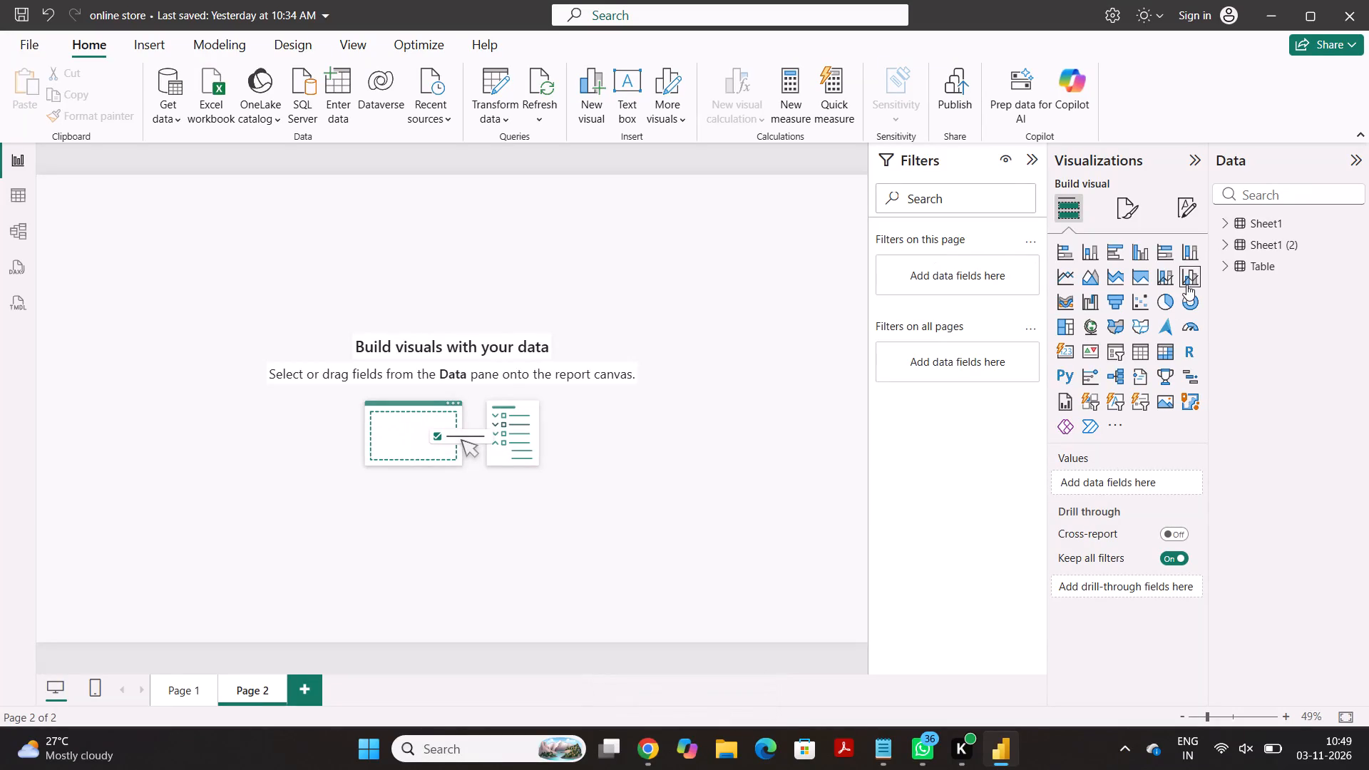
Add a ribbon chart to Page 2, shift it slightly away from the page's upper-left corner, and widen it.
click(1067, 302)
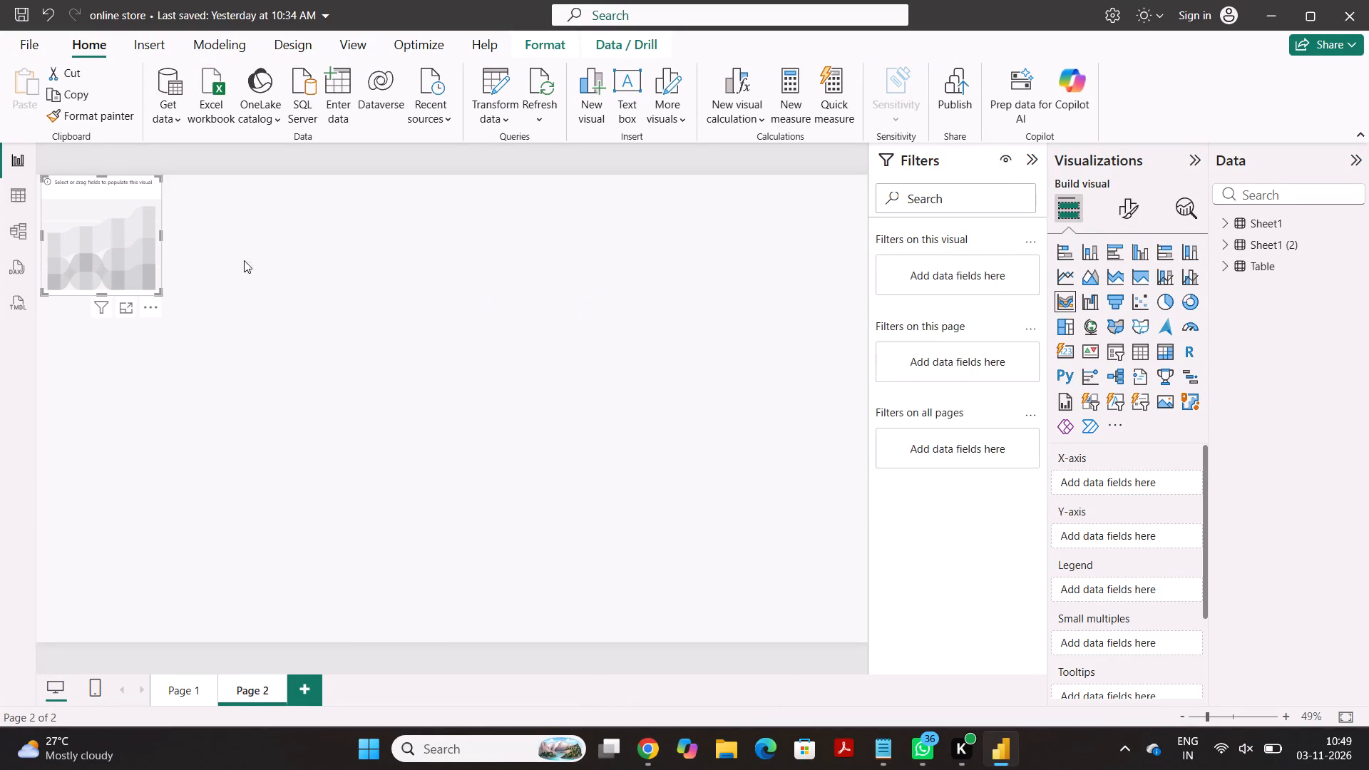
drag(107, 240, 145, 269)
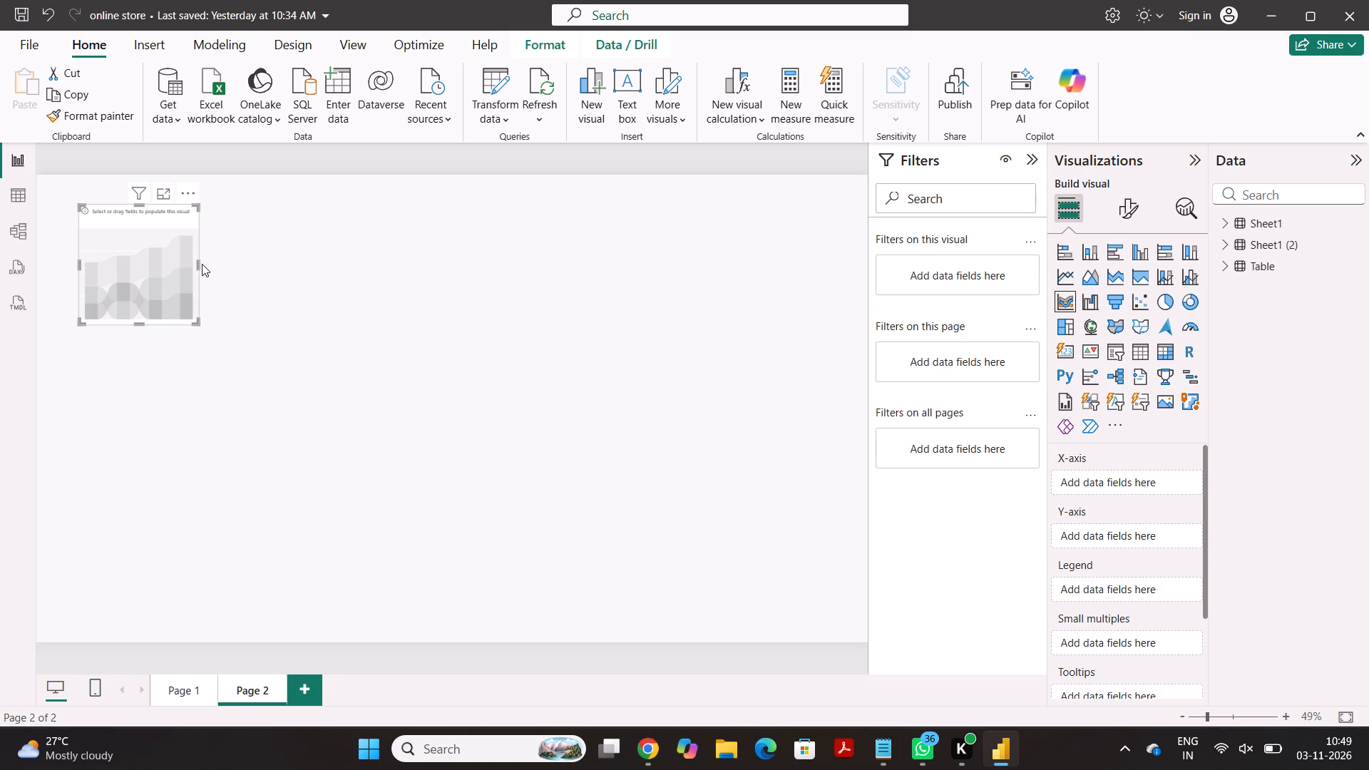
drag(200, 263, 257, 268)
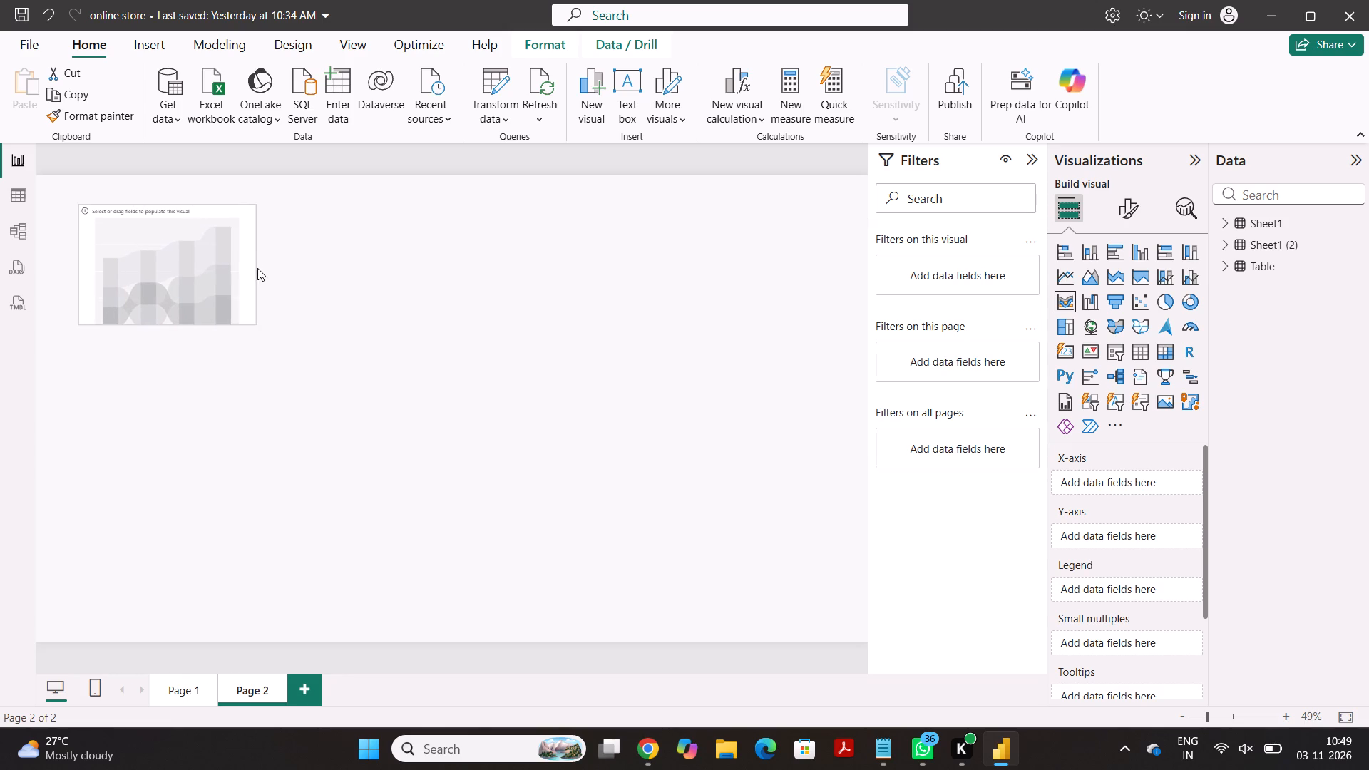
drag(257, 268, 267, 276)
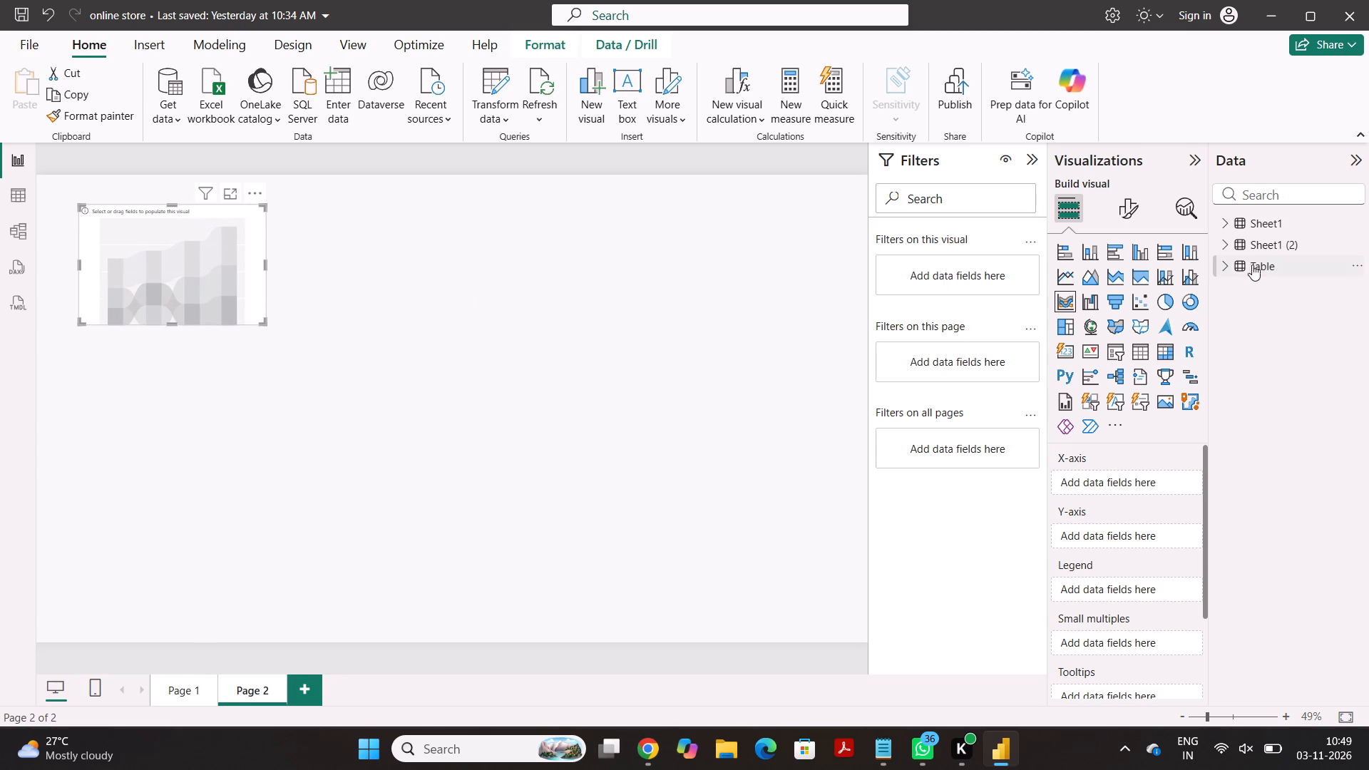
Look through the fields of Table, Sheet1 and Sheet1 (2), including the Order Date hierarchy, for suitable chart data.
click(1226, 263)
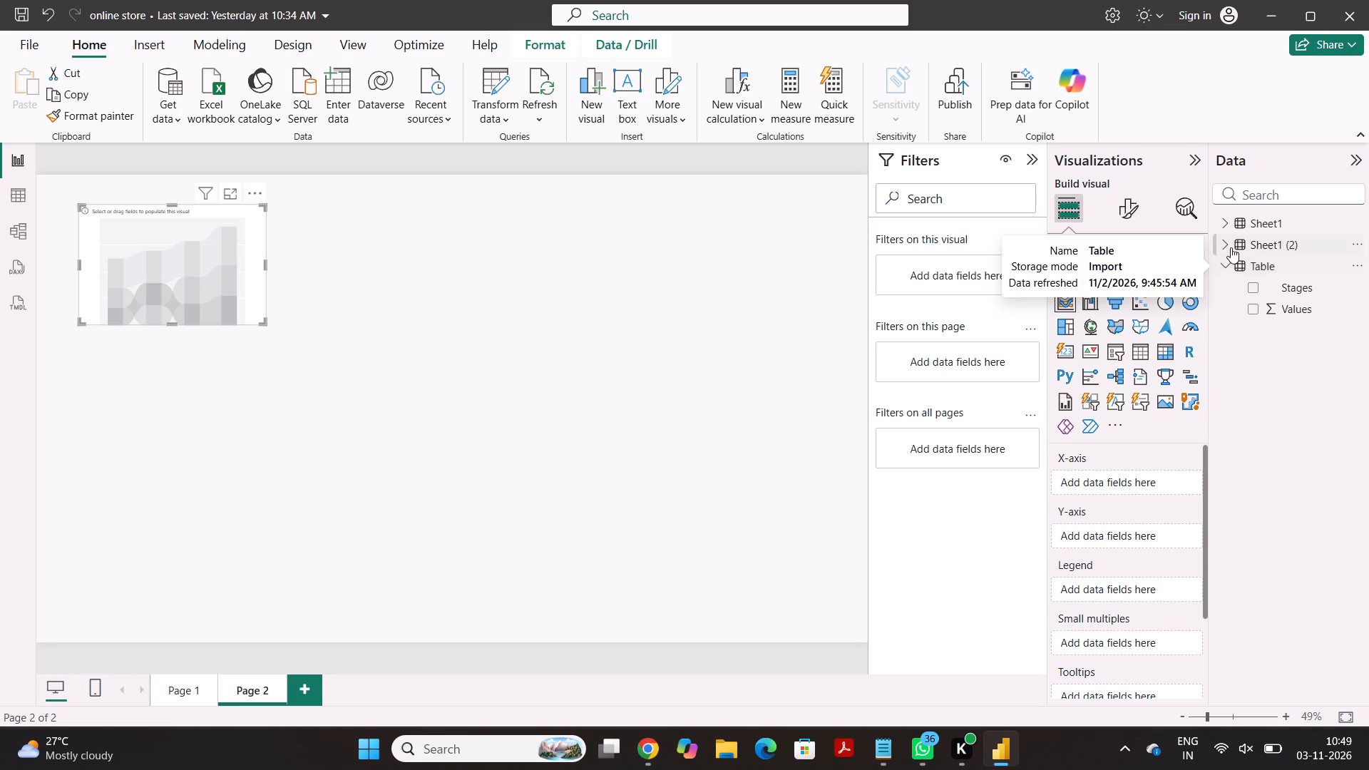
click(1224, 227)
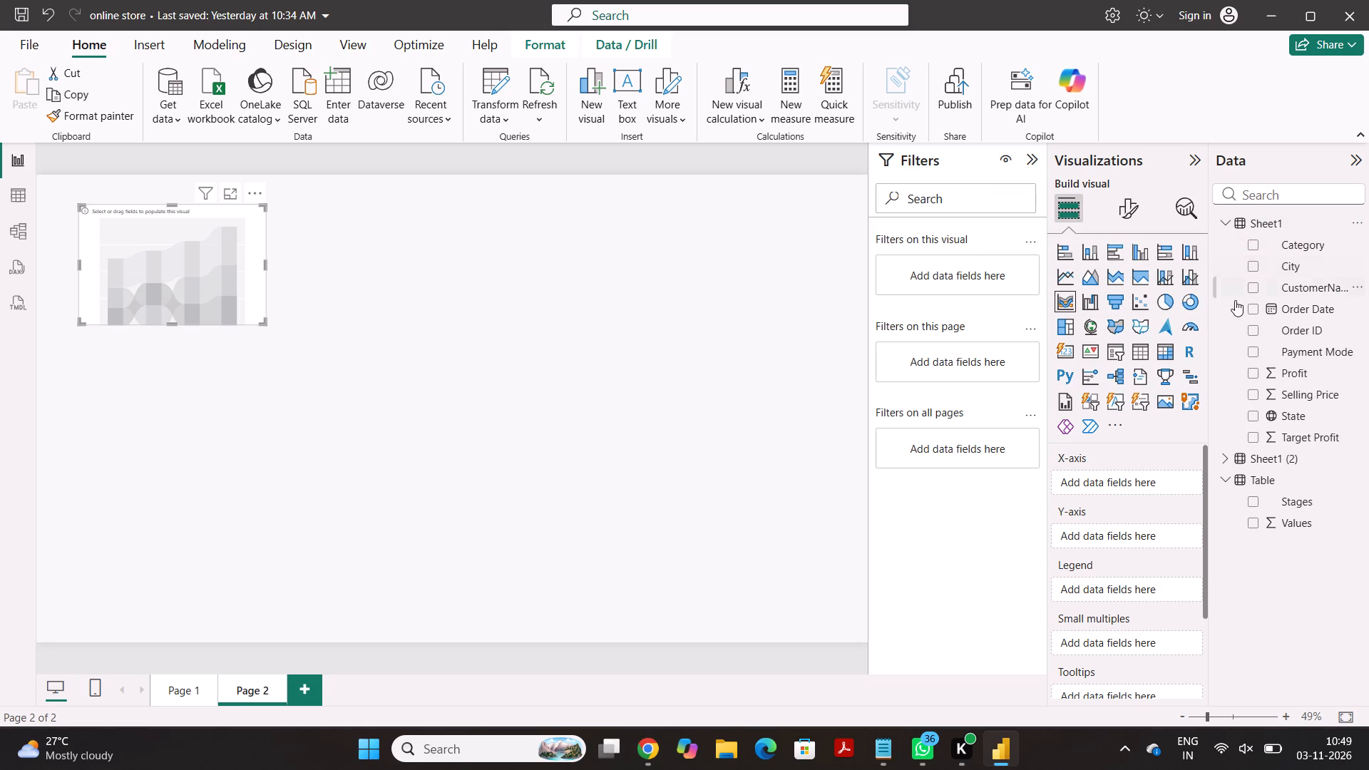
click(1221, 456)
scroll(1221, 456, down, 1)
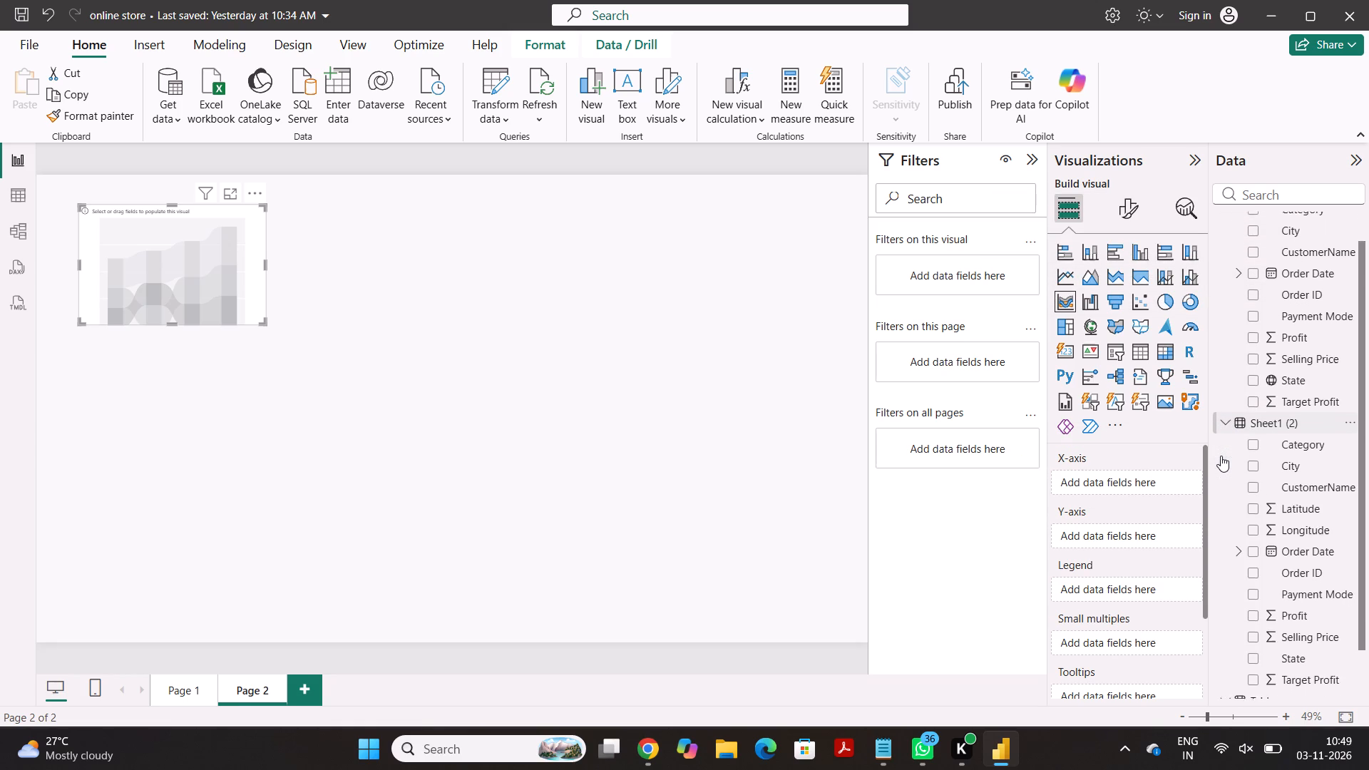
scroll(1221, 456, down, 3)
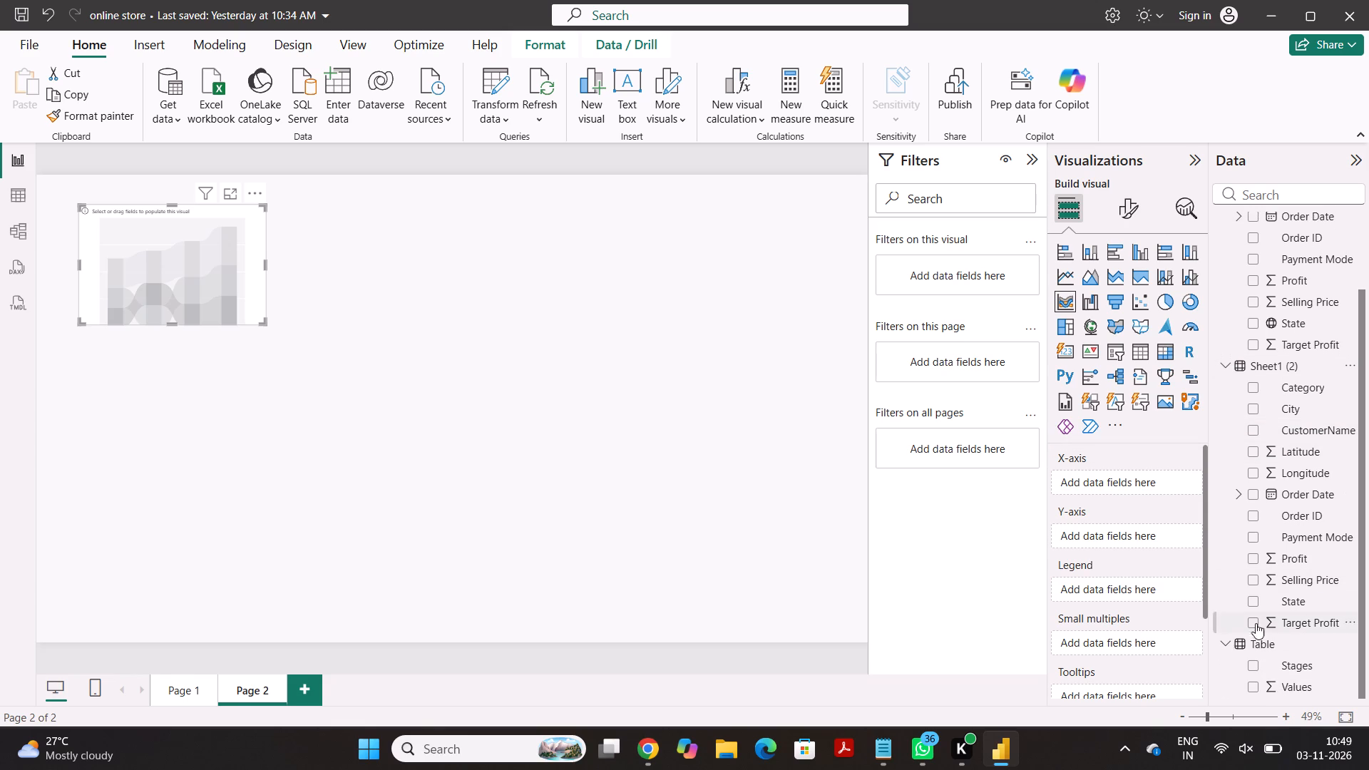
click(1231, 644)
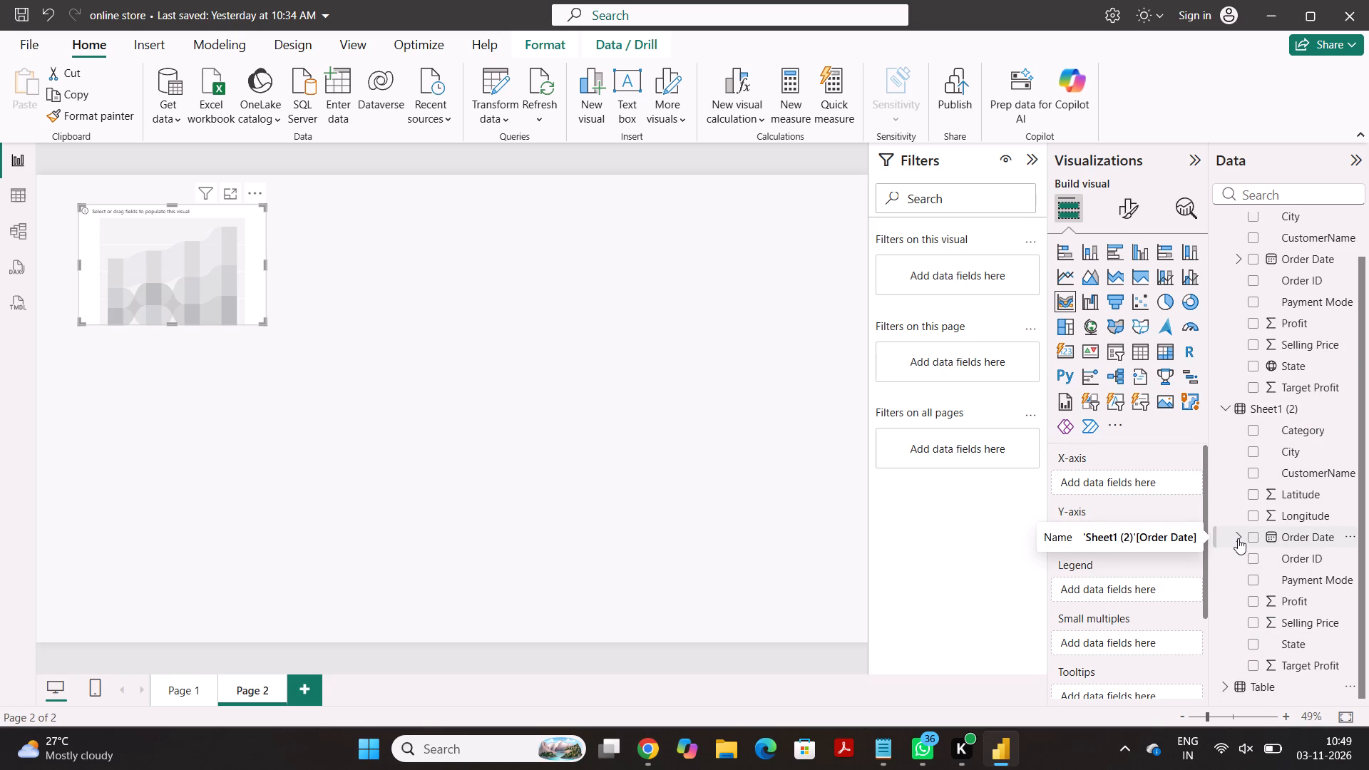
click(1238, 537)
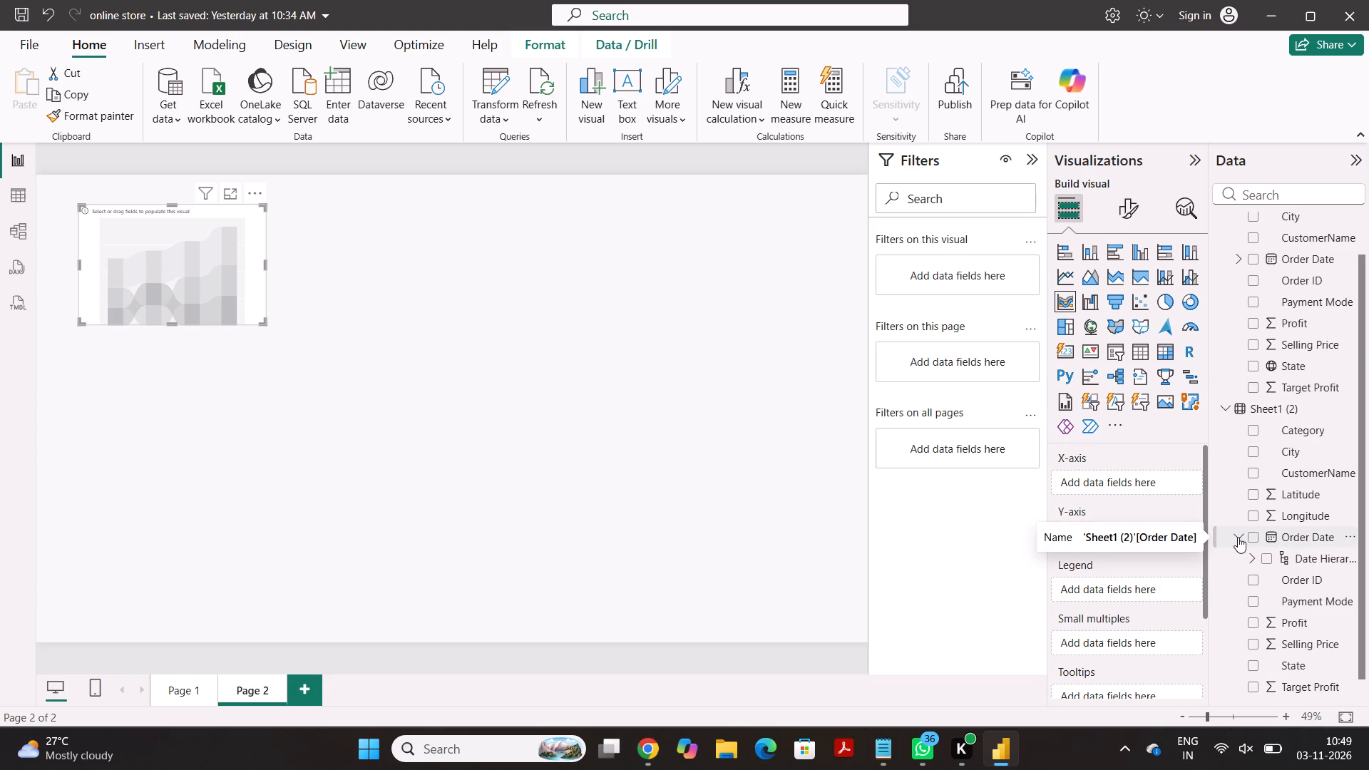
click(1246, 555)
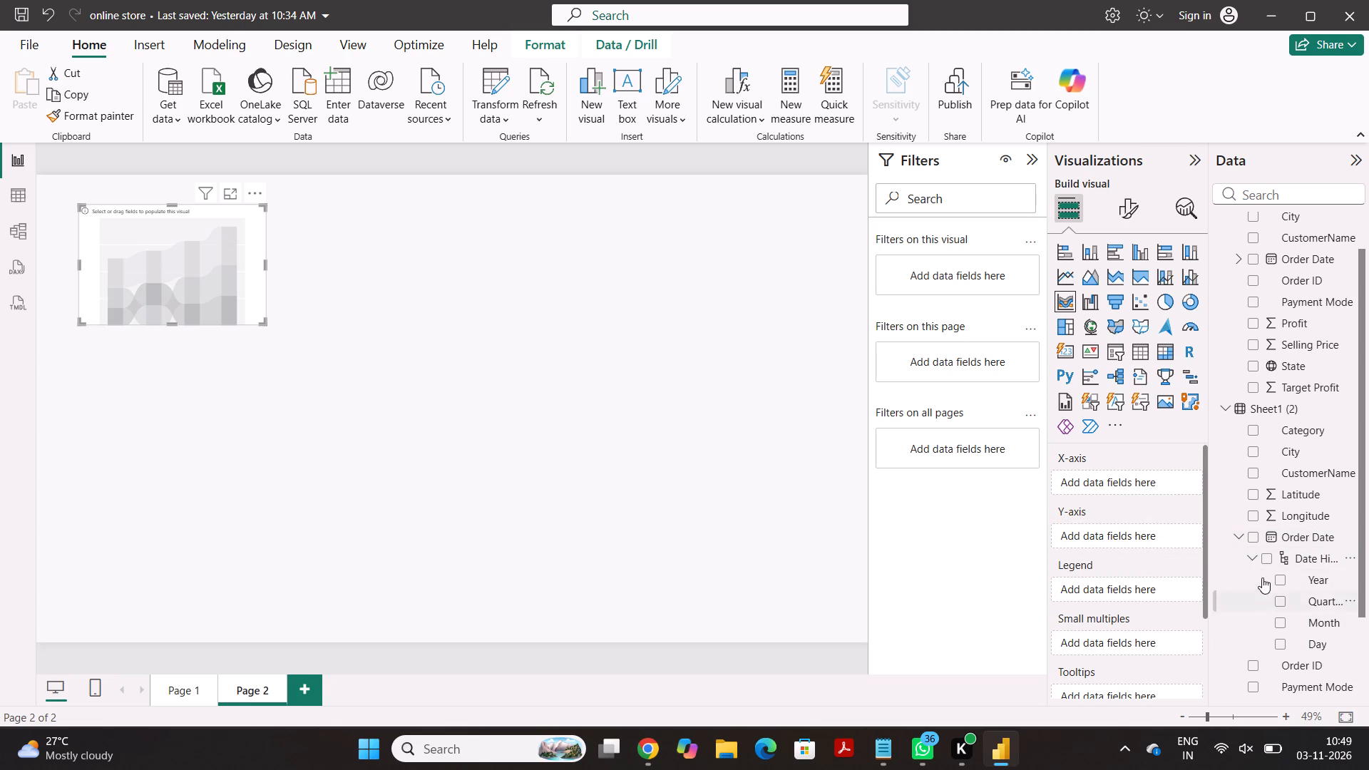
click(1229, 415)
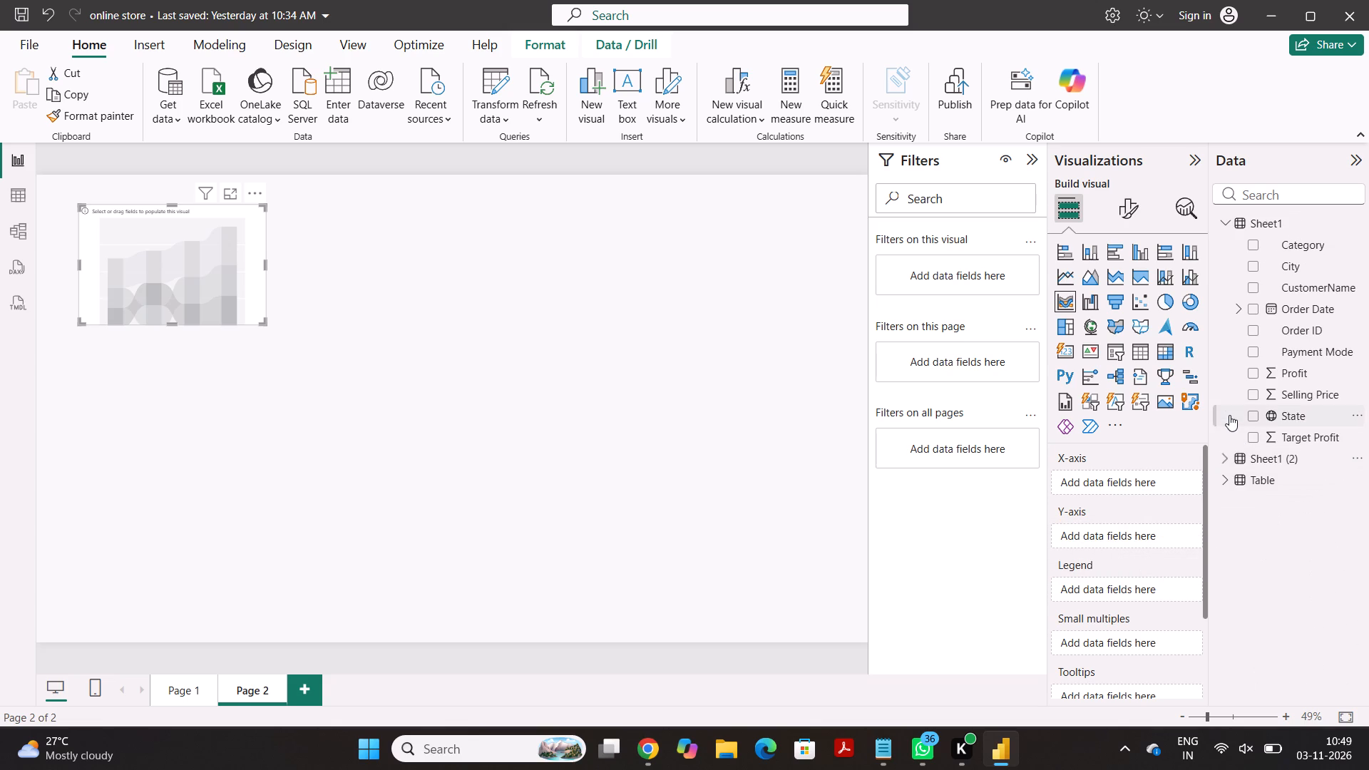
click(1235, 304)
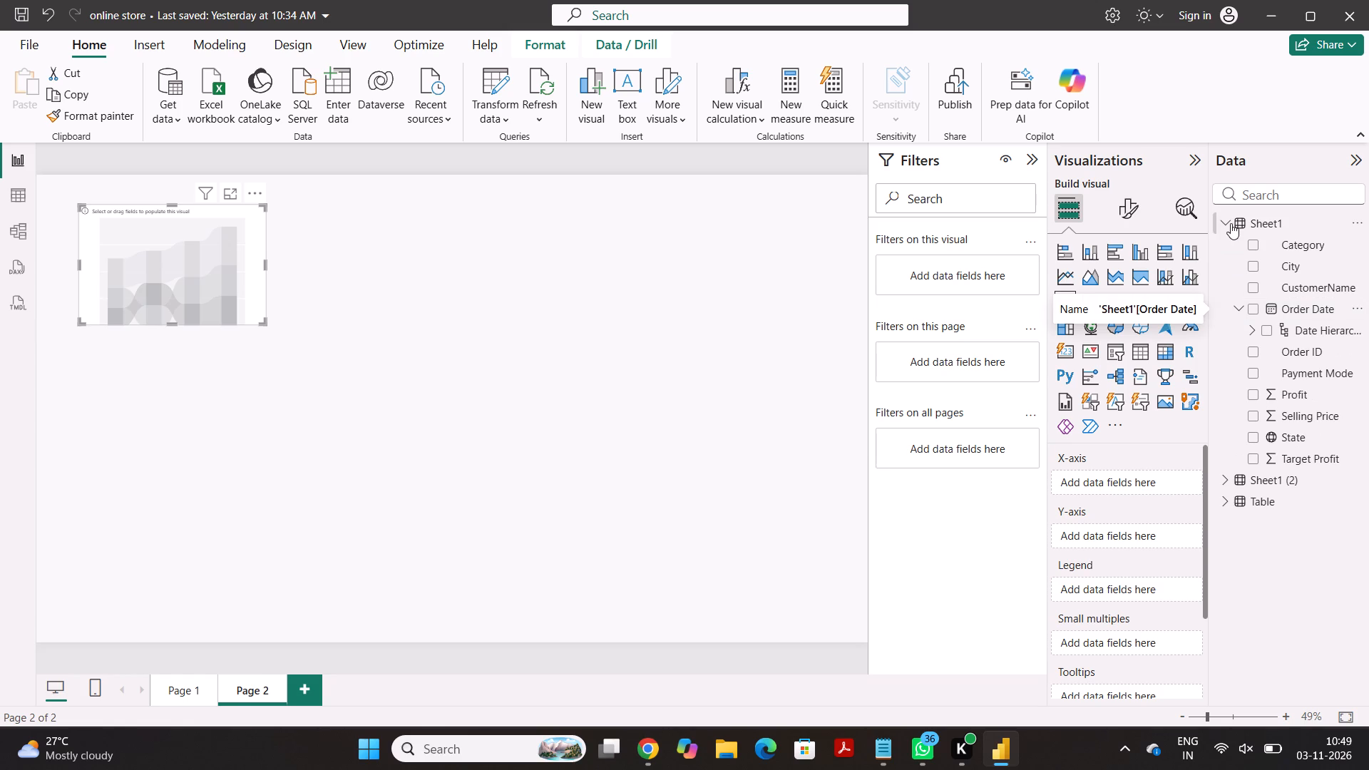
click(1226, 218)
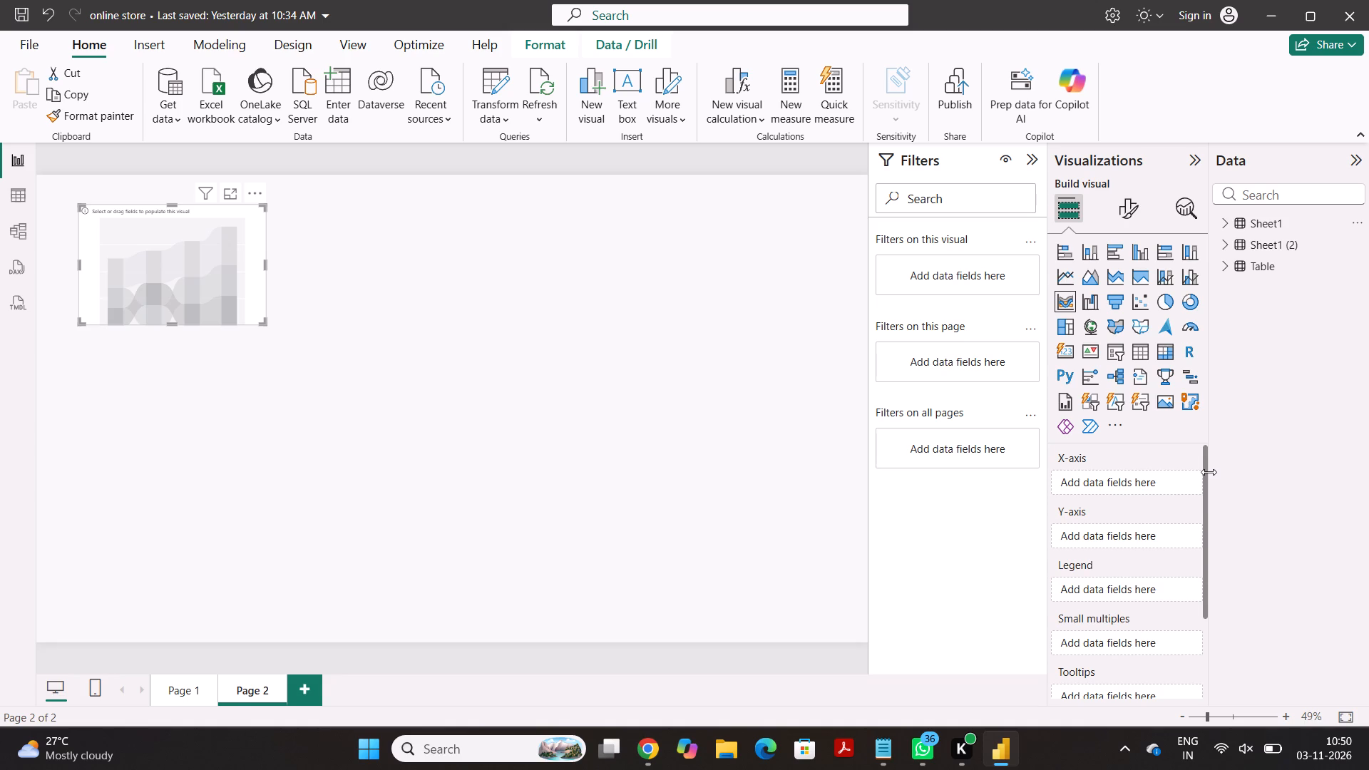
Populate the ribbon chart from Sheet1 with Category as legend, Order Date Quarter on the X-axis and Selling Price on the Y-axis.
click(1233, 217)
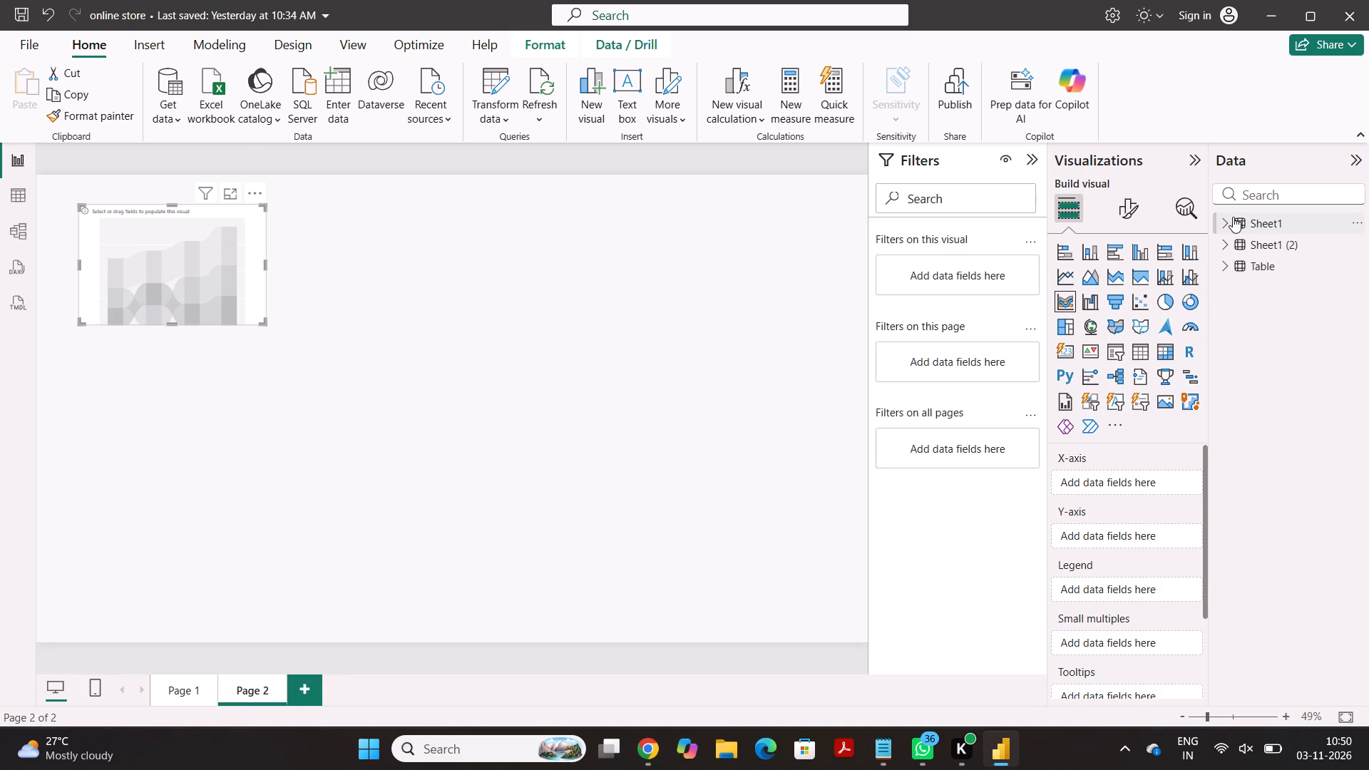
click(1219, 219)
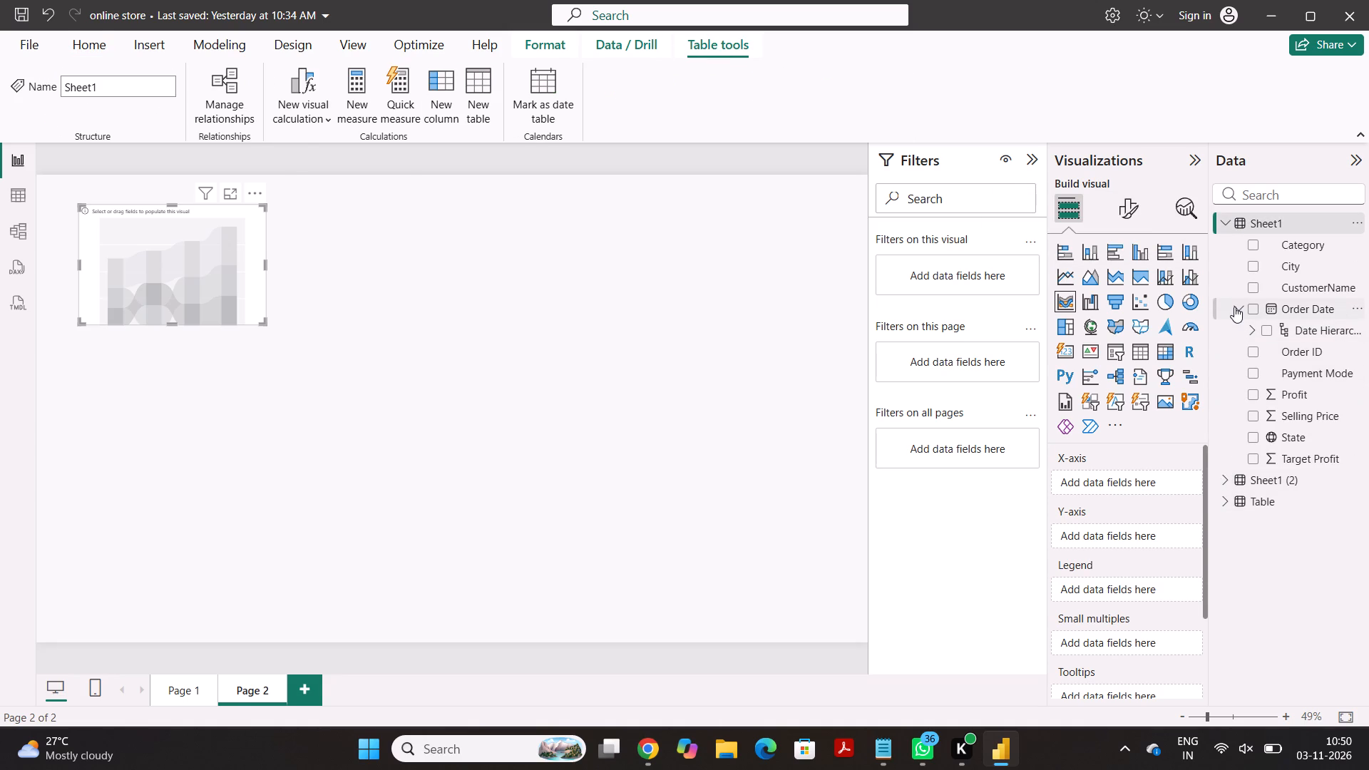
click(1255, 327)
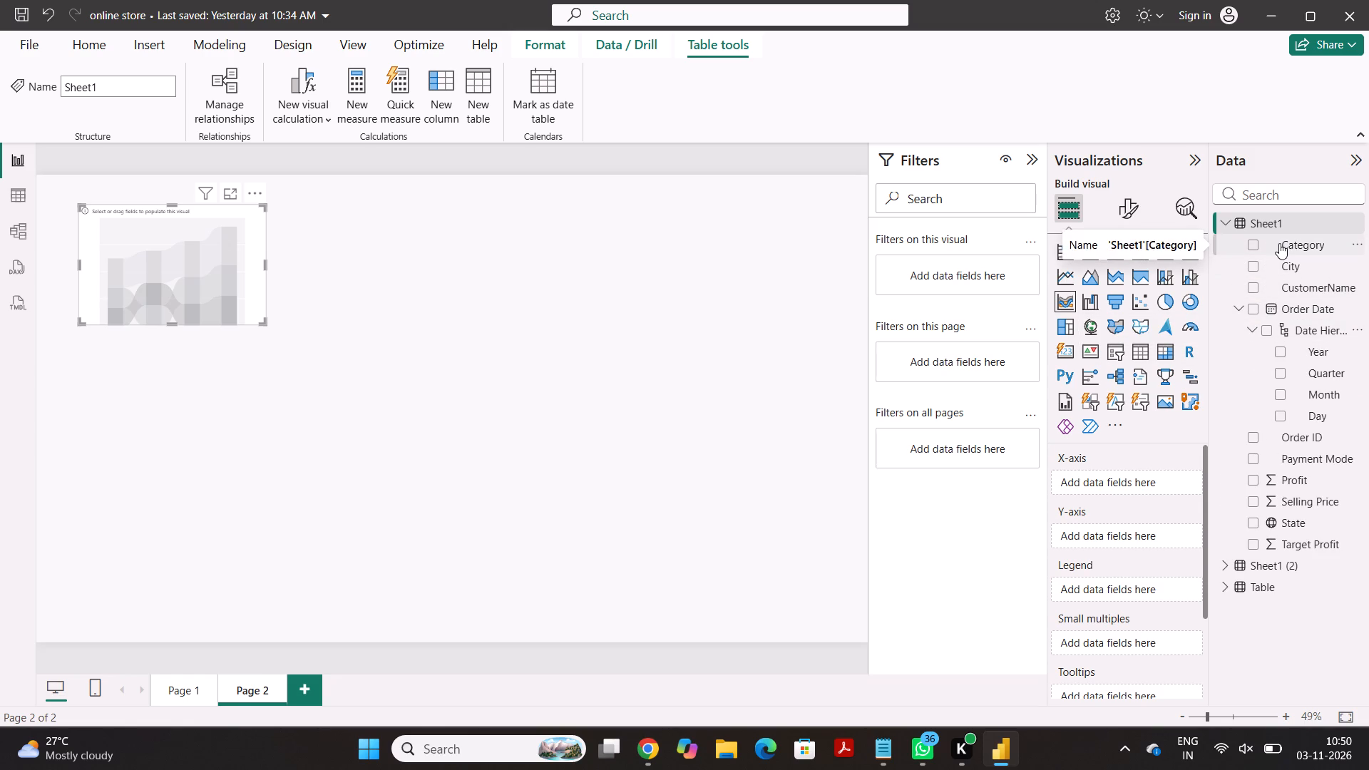
drag(1279, 243, 1111, 586)
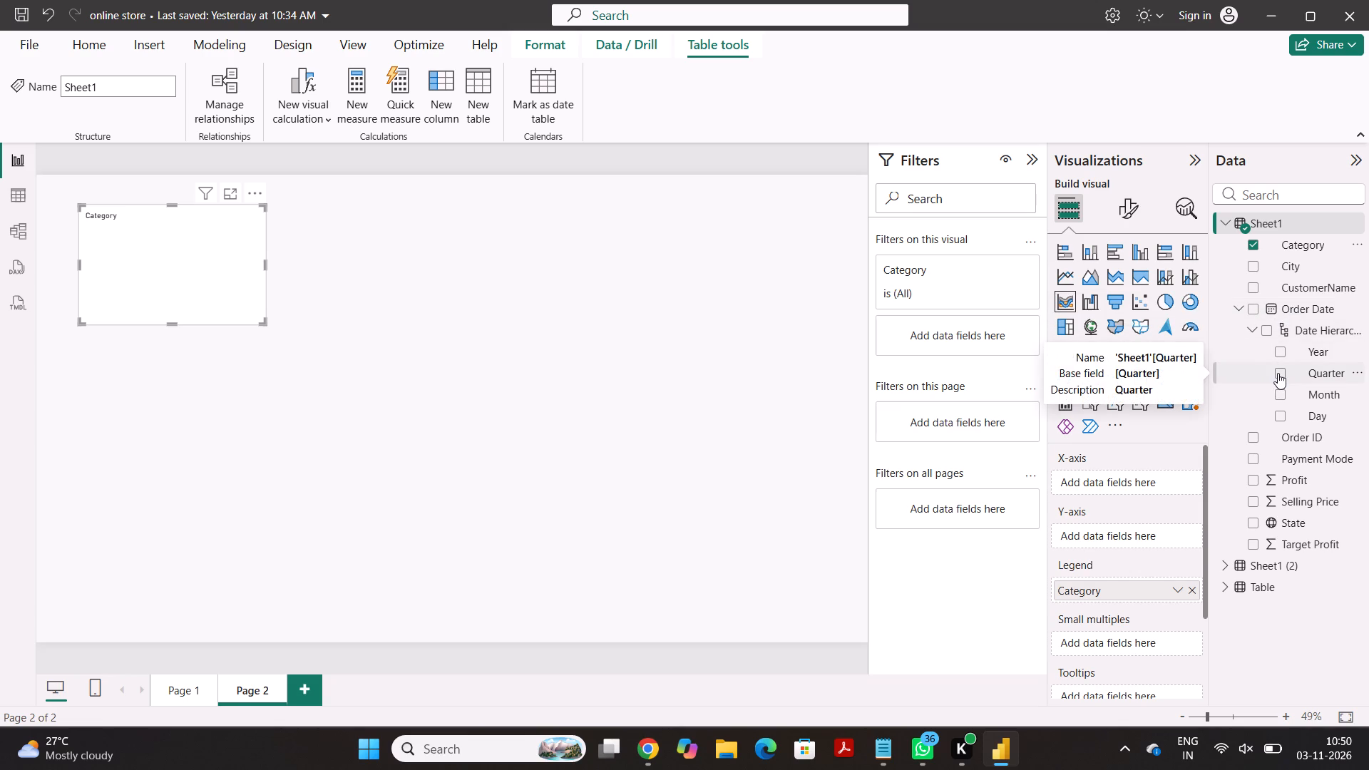
drag(1278, 373, 1099, 483)
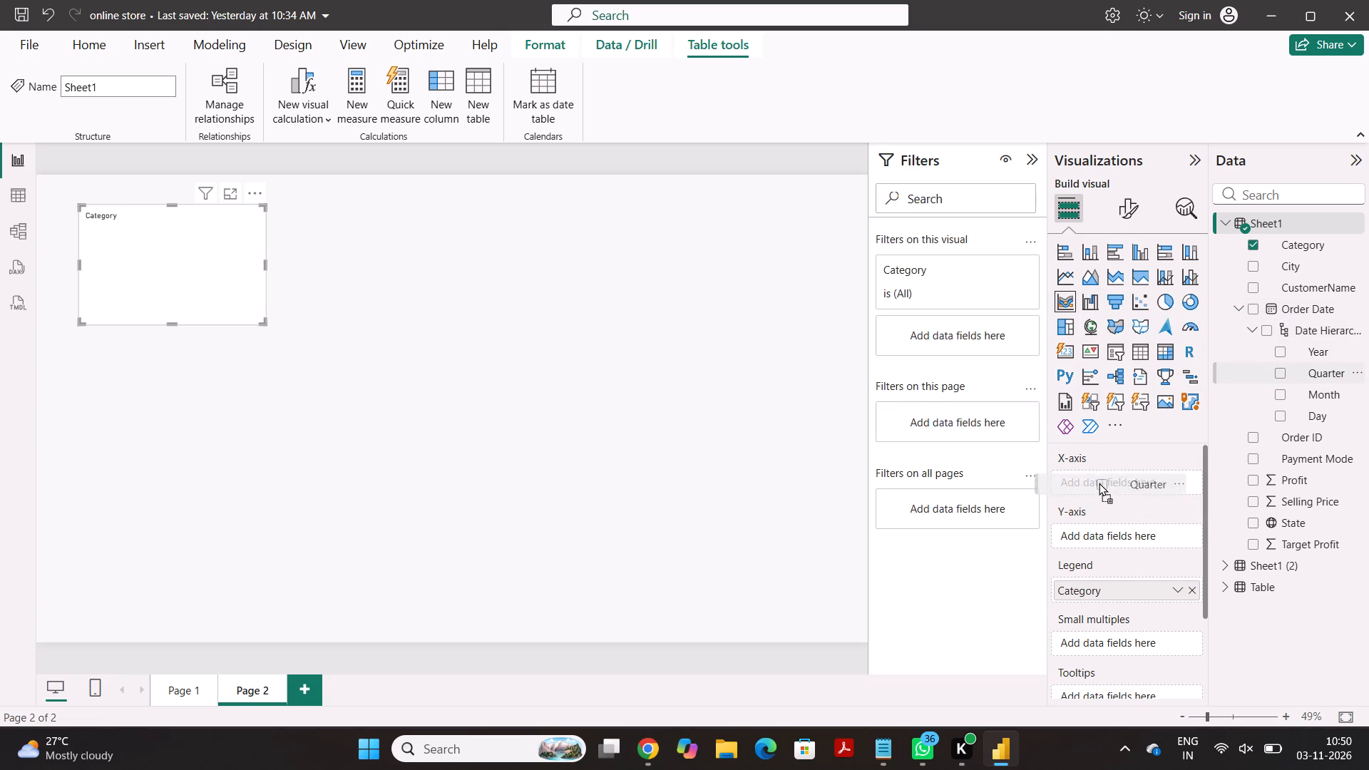
drag(1099, 483, 1099, 481)
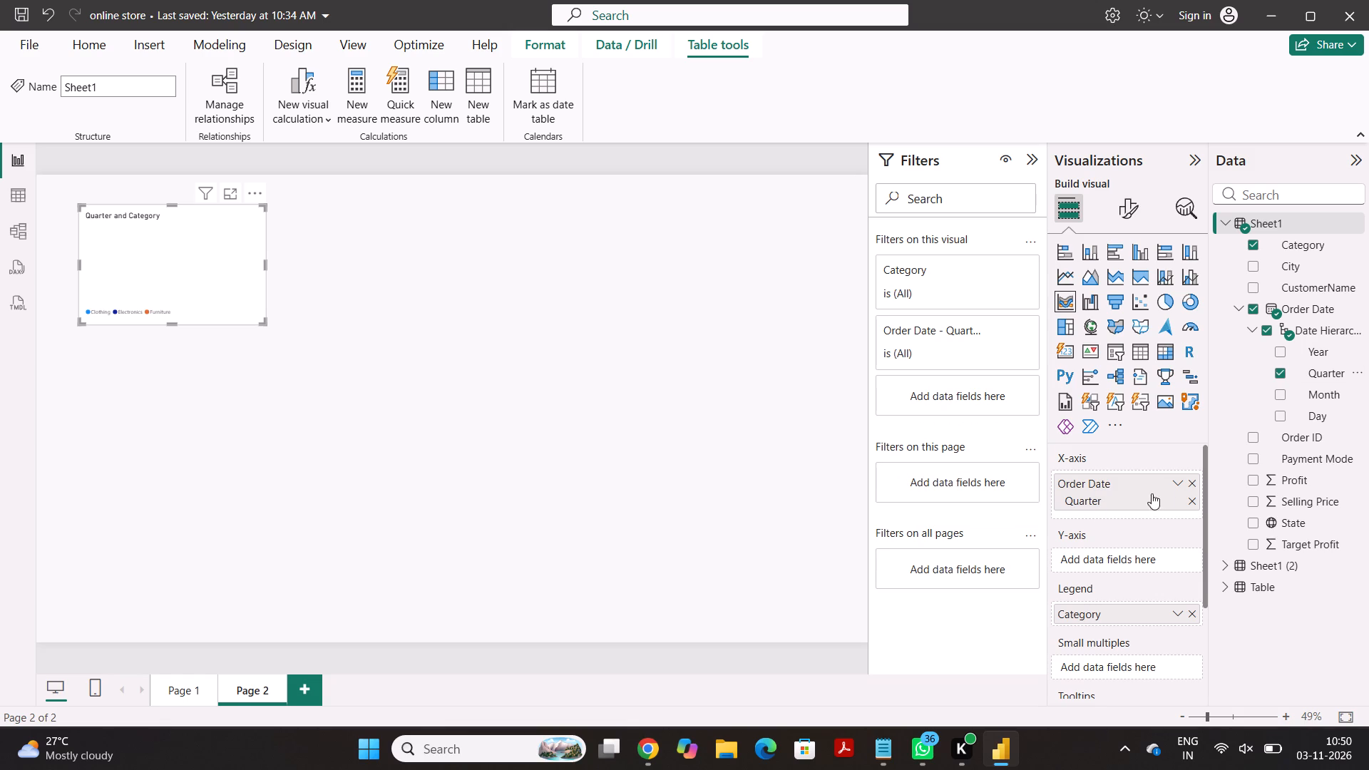
drag(1286, 496, 1102, 558)
drag(1102, 558, 1103, 557)
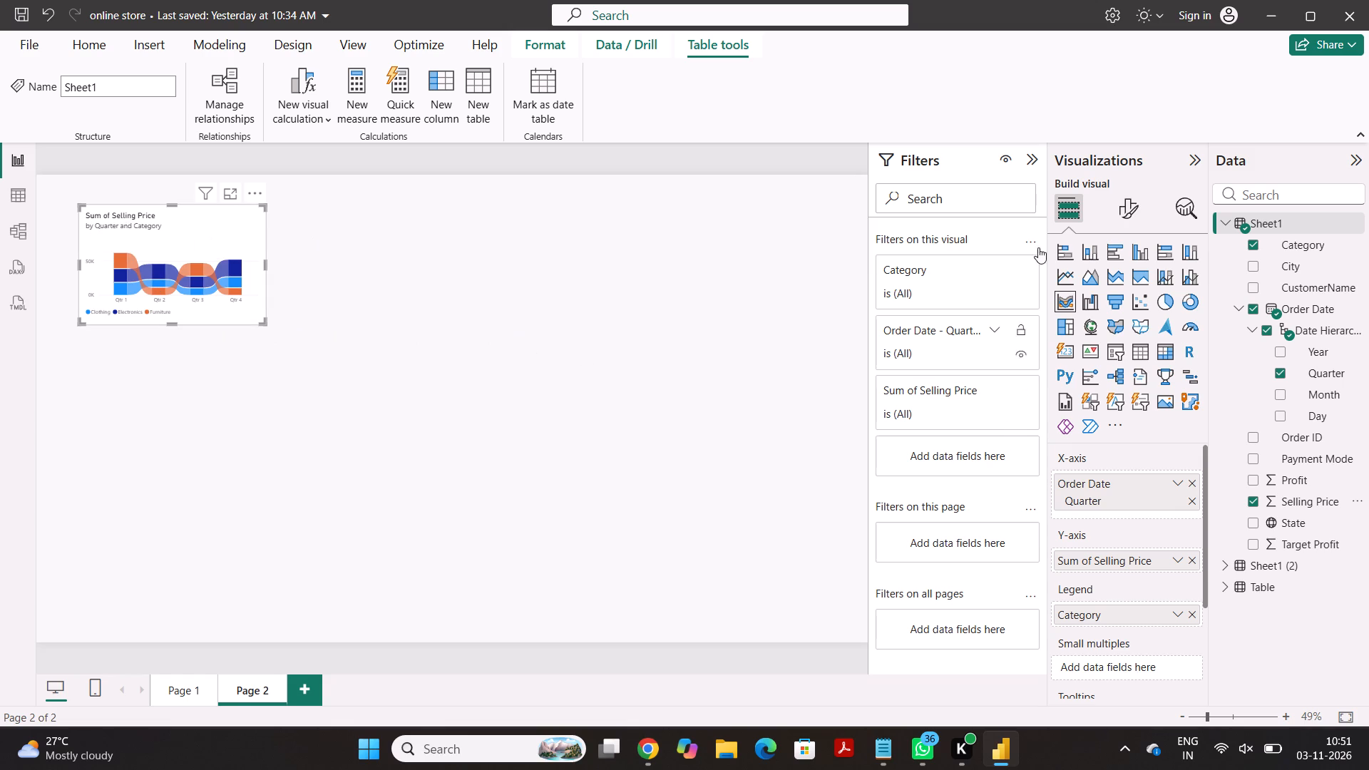
Change the ribbon chart's title text to "Sum of Selling Price By Quarter and category".
click(1117, 208)
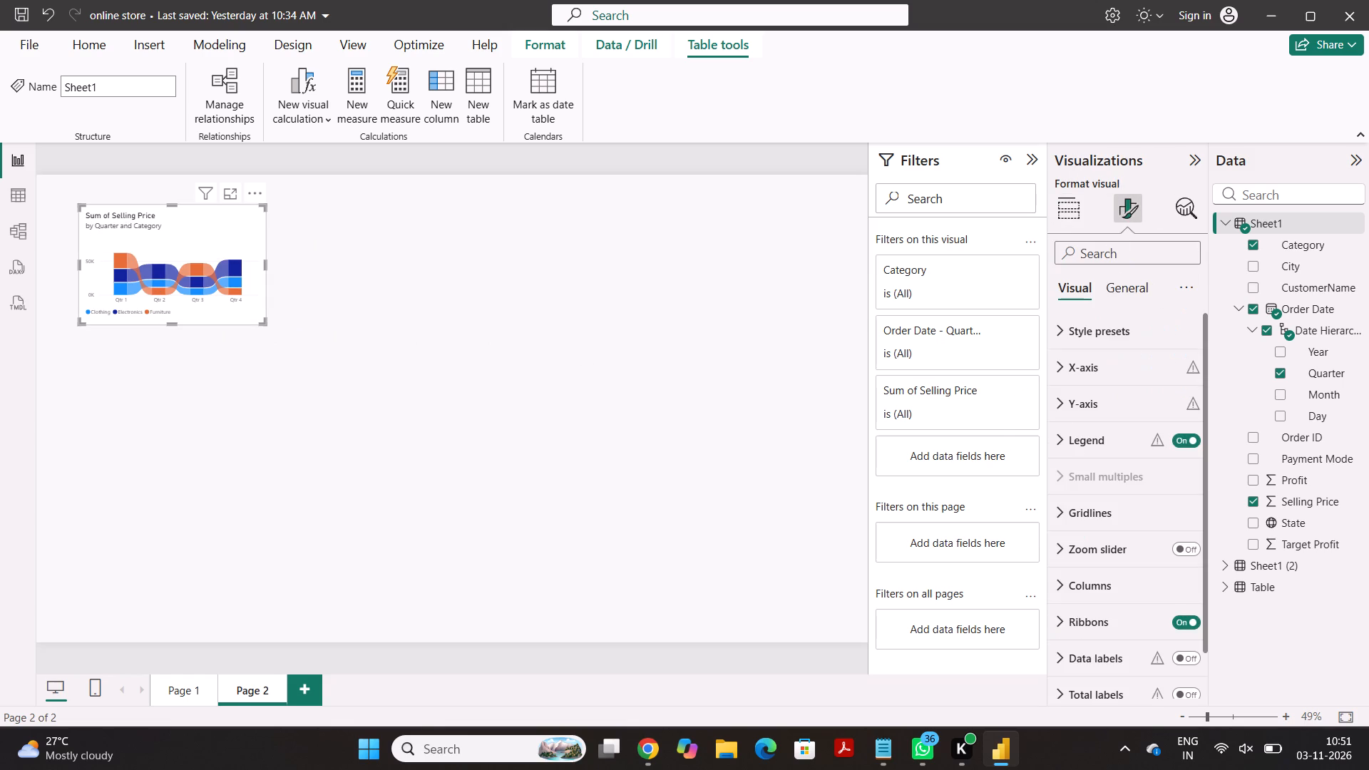
click(1120, 287)
click(1113, 374)
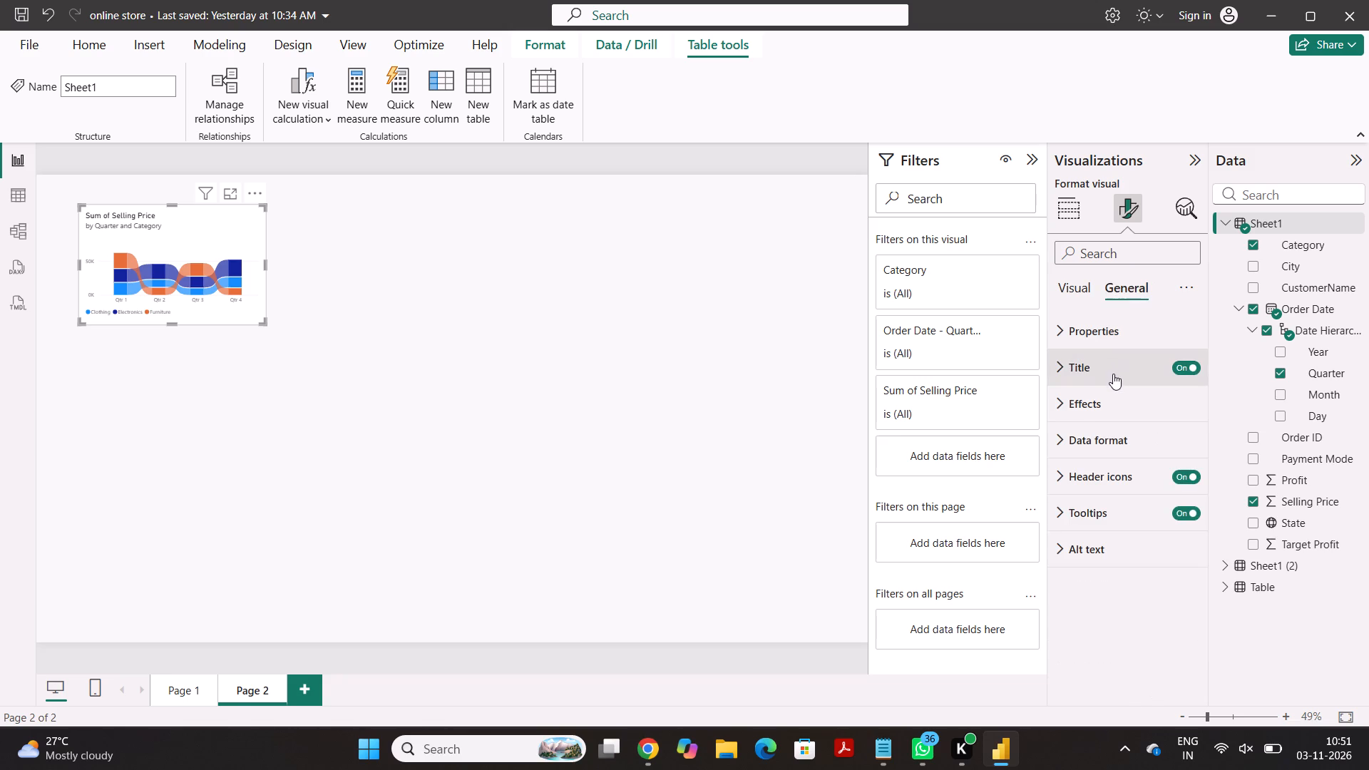
scroll(1142, 466, left, 2)
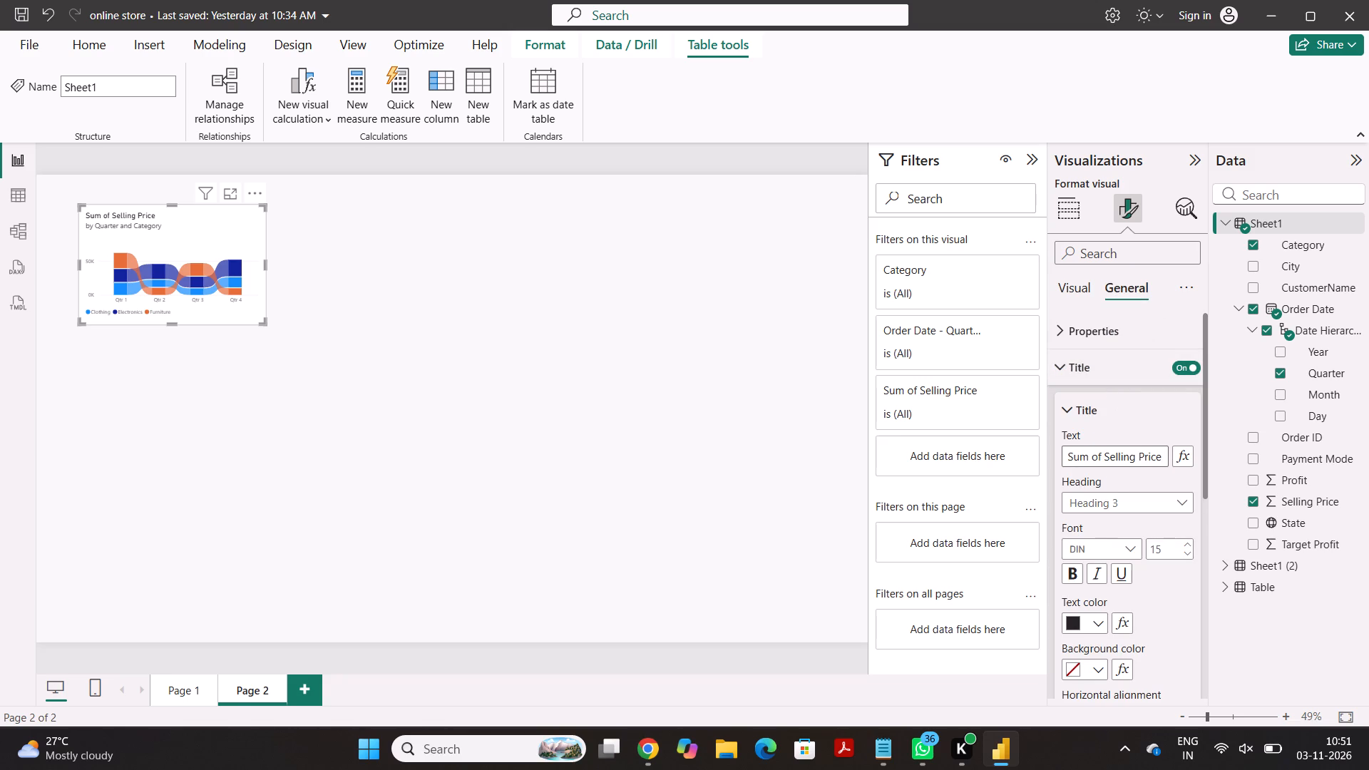
click(1159, 463)
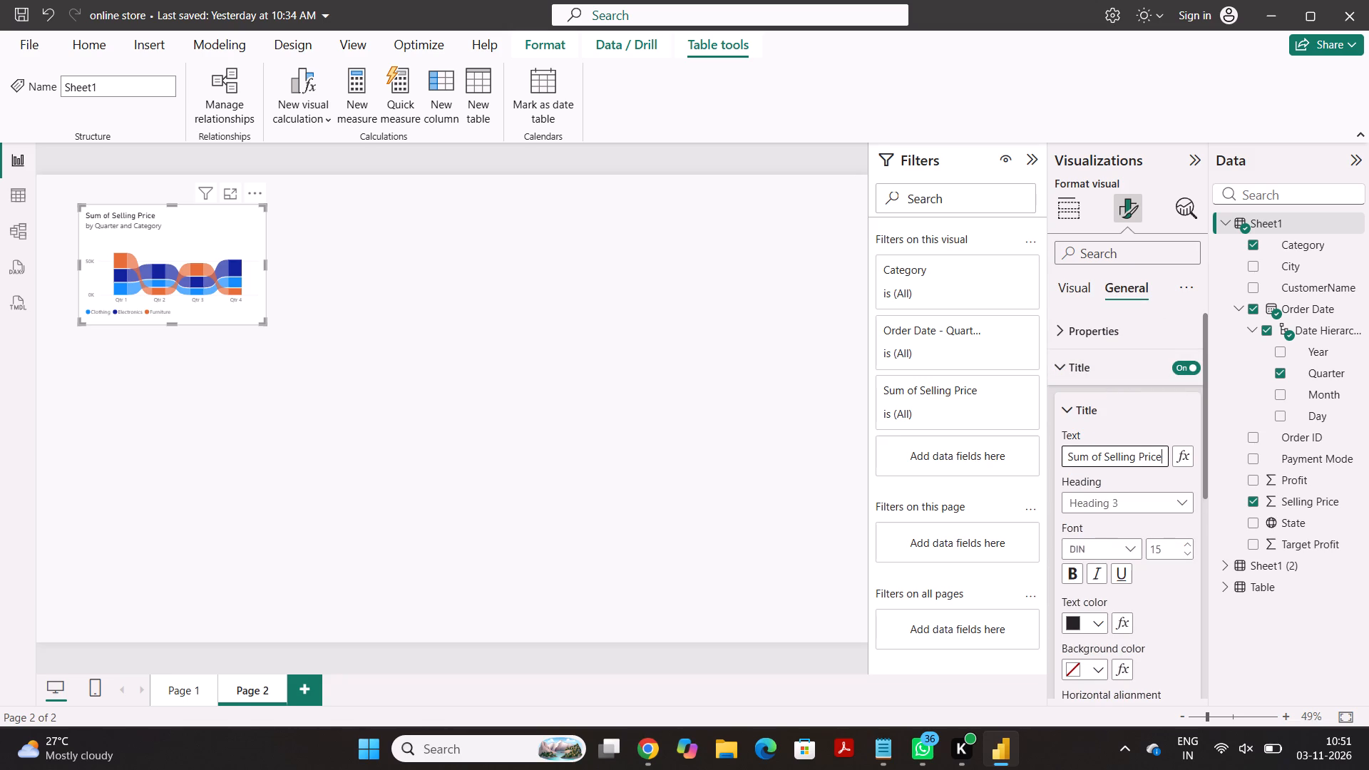
key(space)
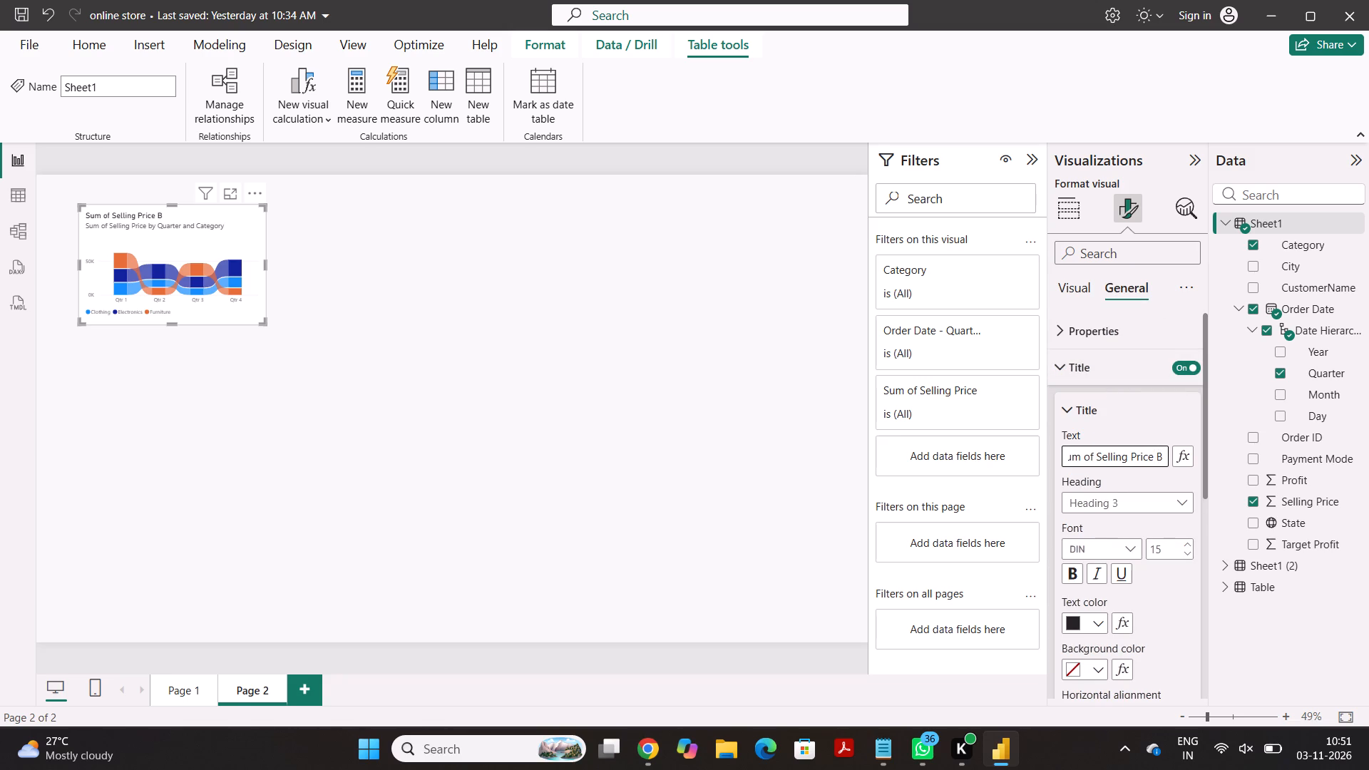
text(y)
key(space)
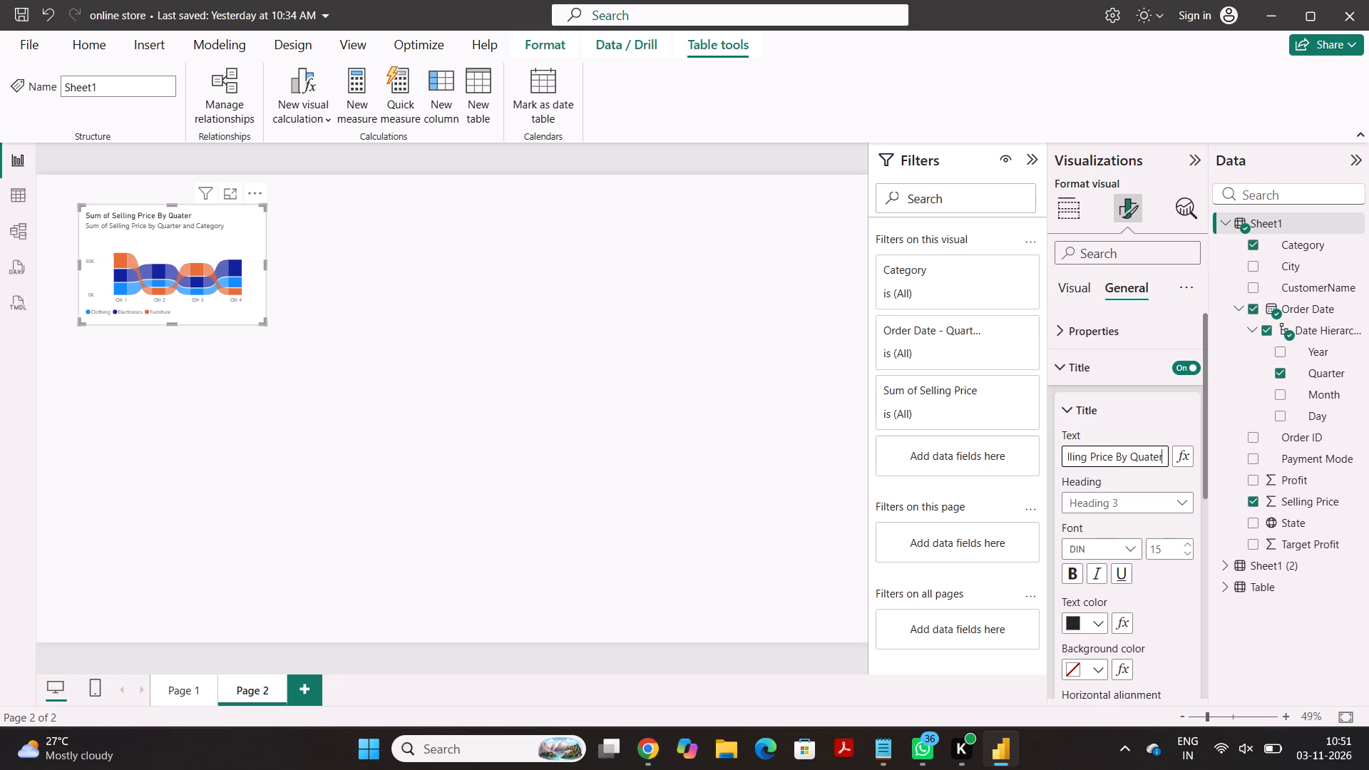
key(space)
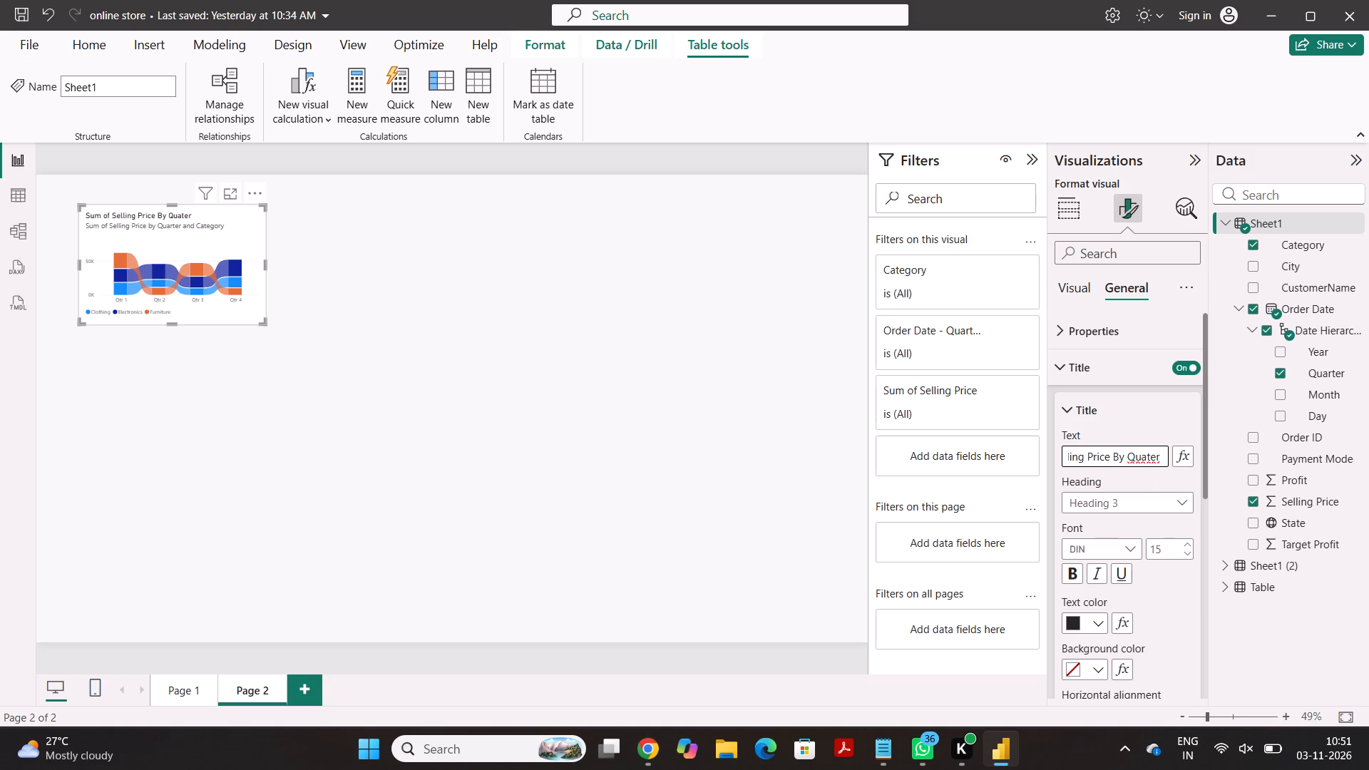
click(1143, 457)
key(Right)
key(r)
scroll(1163, 457, left, 1)
click(1163, 457)
text(and category)
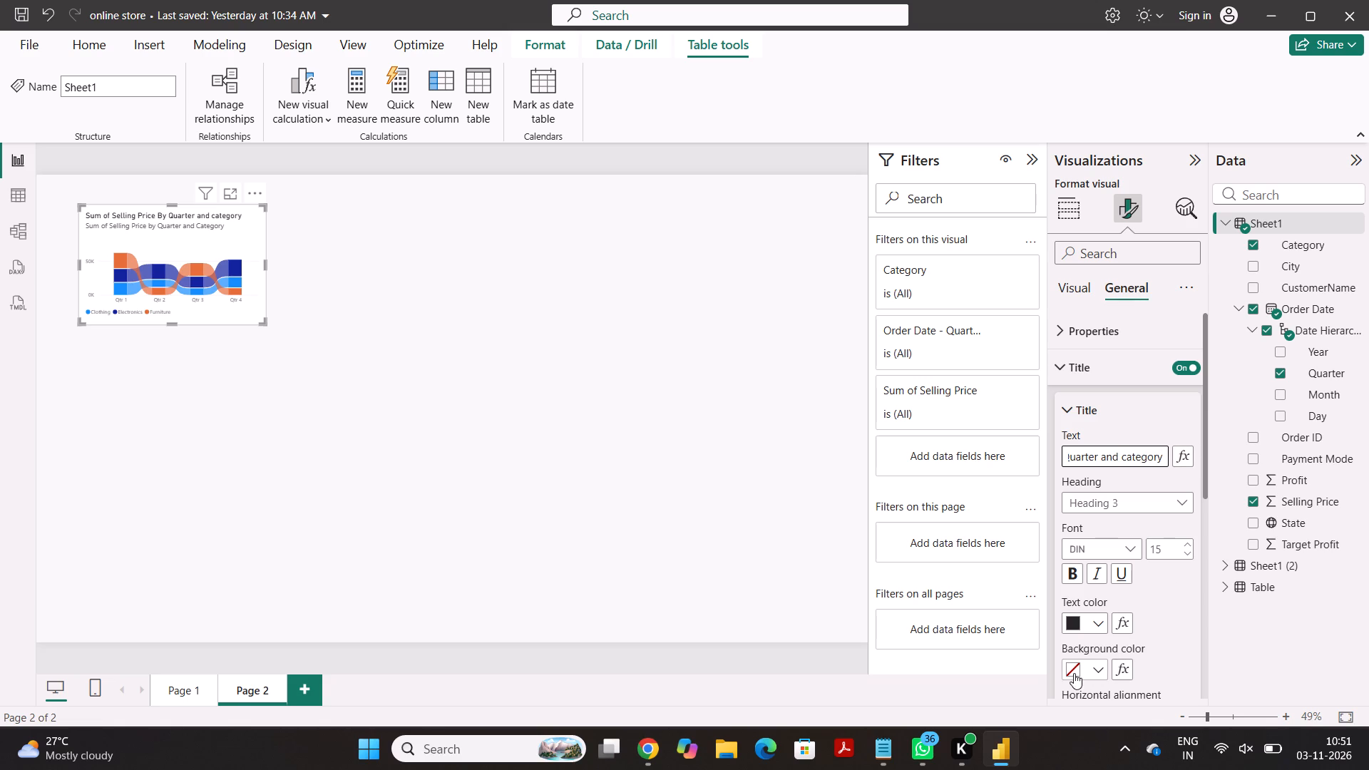
Centre the ribbon chart's title and give it a light grey background colour.
scroll(1074, 673, down, 1)
click(1099, 601)
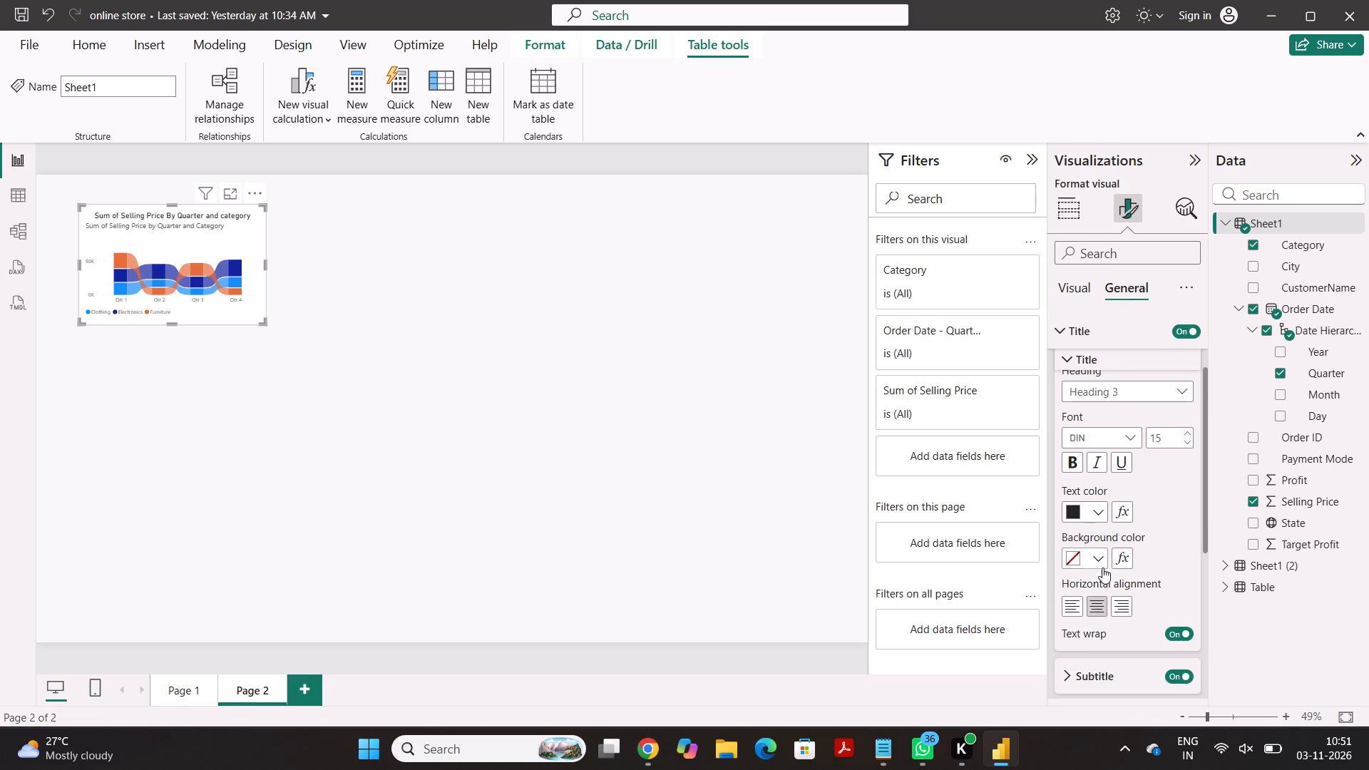
click(1102, 565)
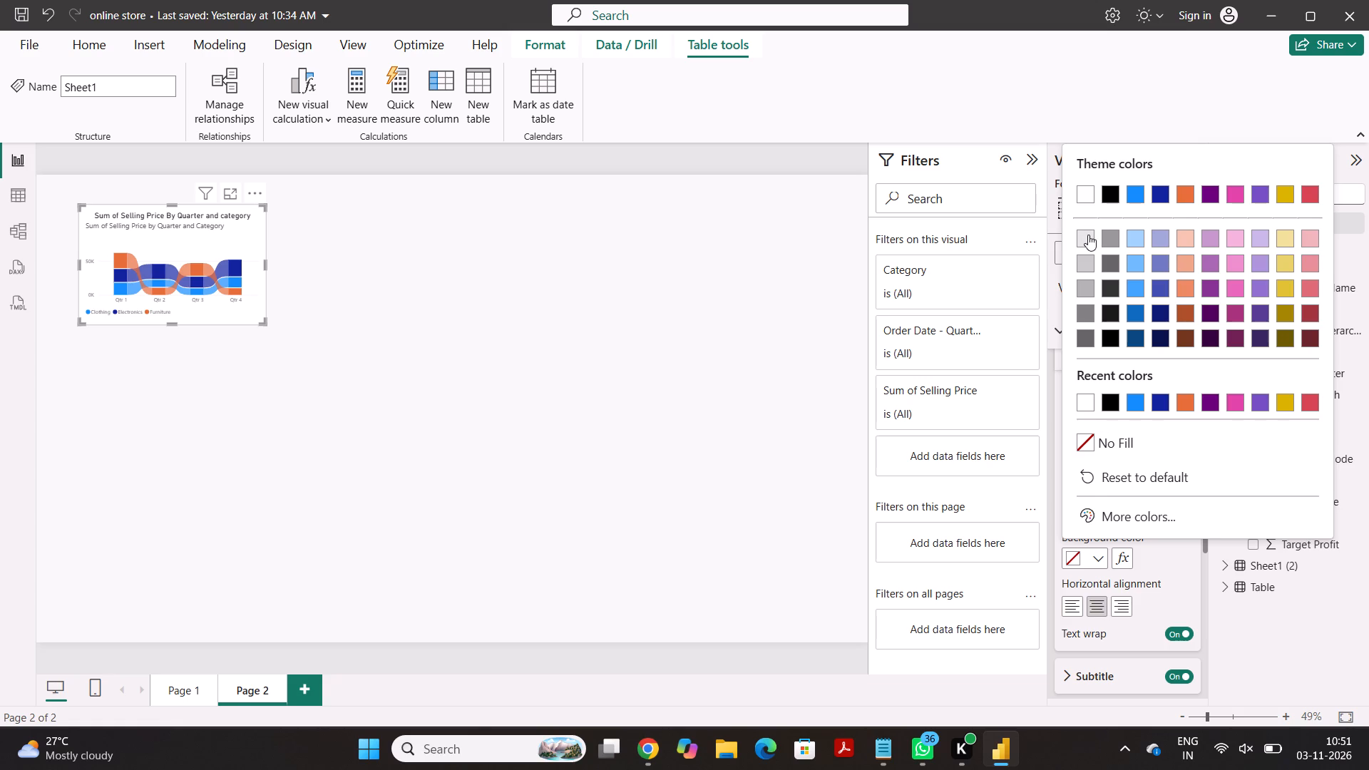
click(1088, 235)
scroll(1127, 600, down, 1)
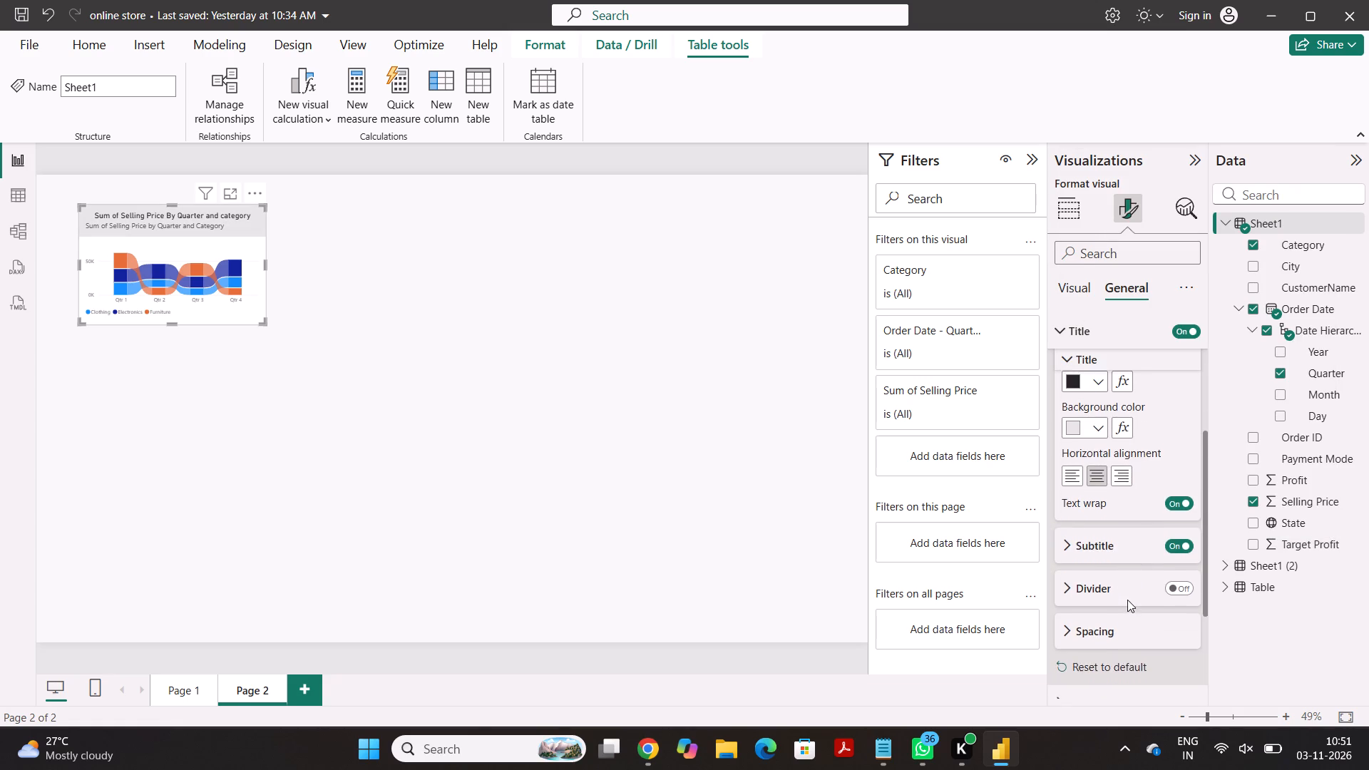
Turn off the ribbon chart's subtitle.
scroll(1127, 600, down, 1)
click(1175, 535)
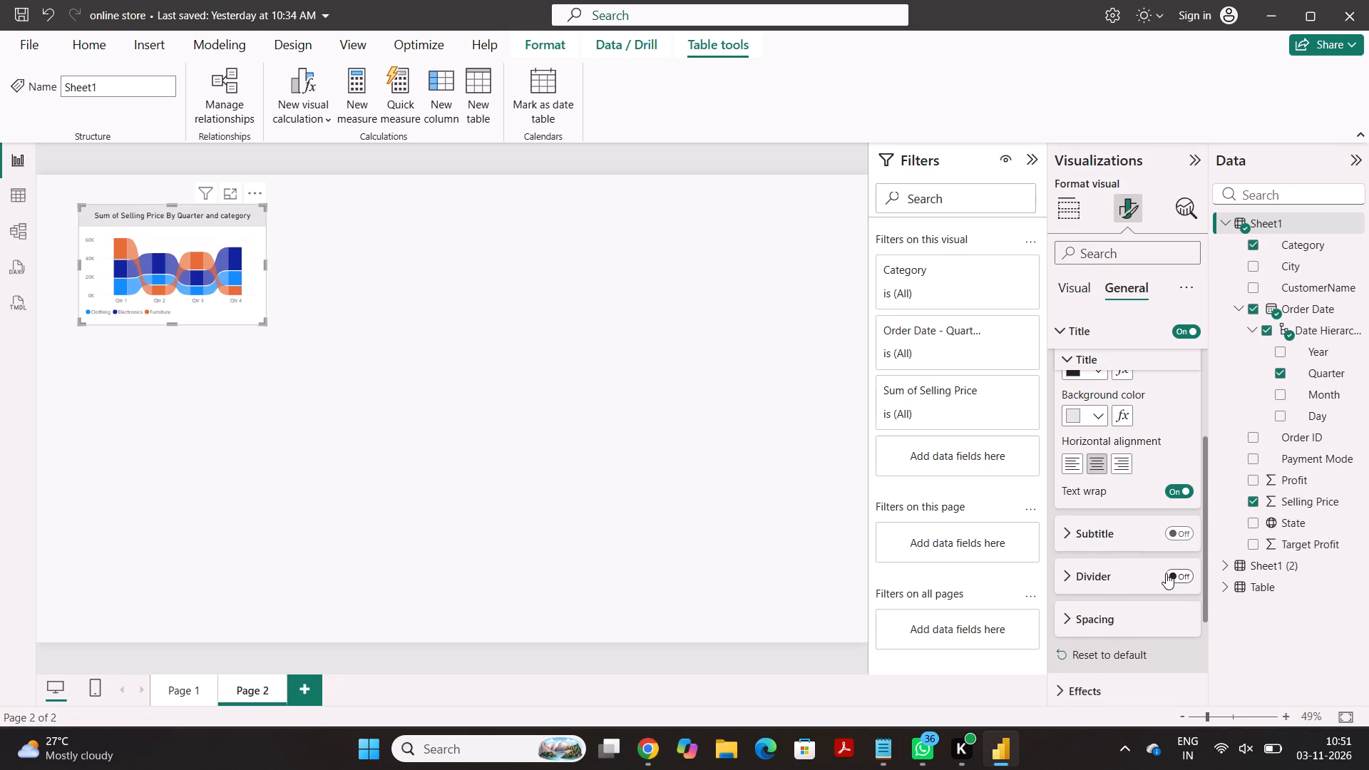
Set the colour of the ribbon chart's visual border to black.
scroll(1109, 654, down, 1)
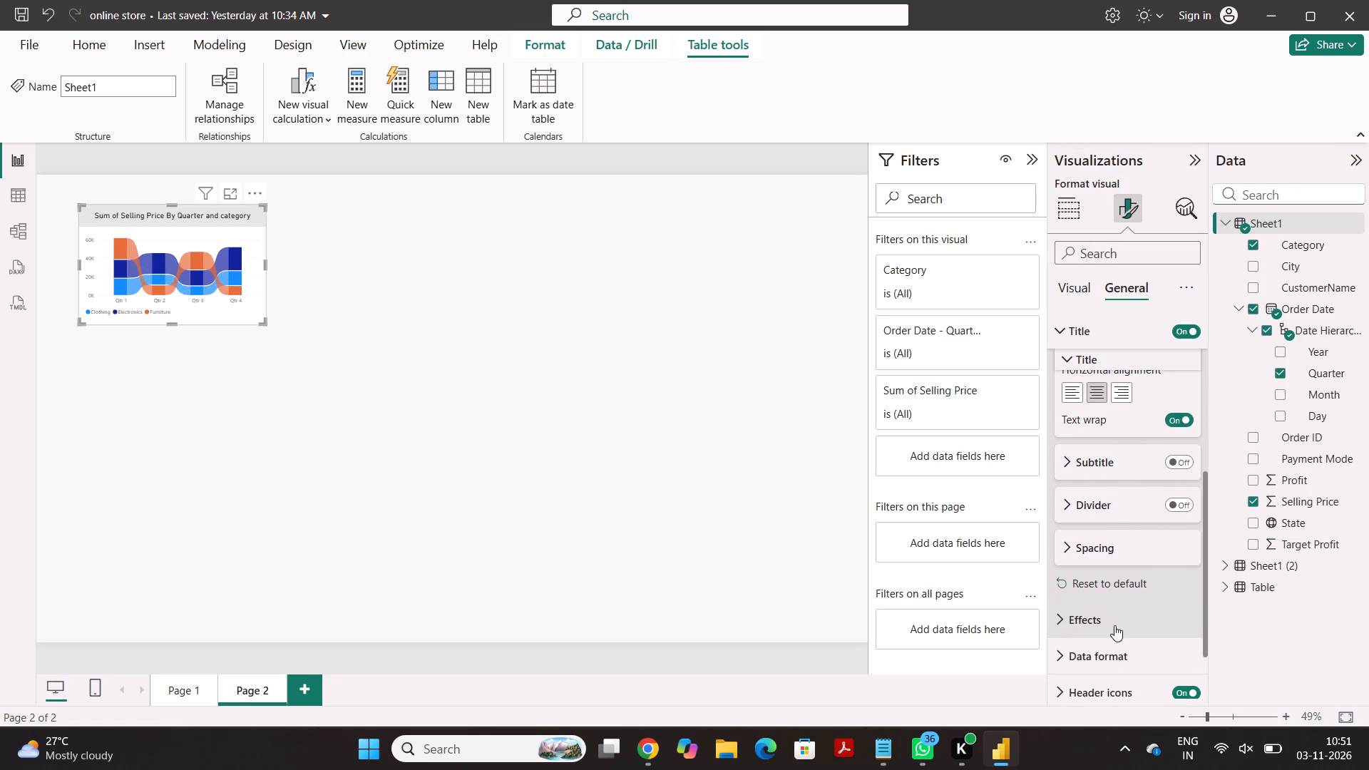
click(1114, 625)
scroll(1114, 625, down, 3)
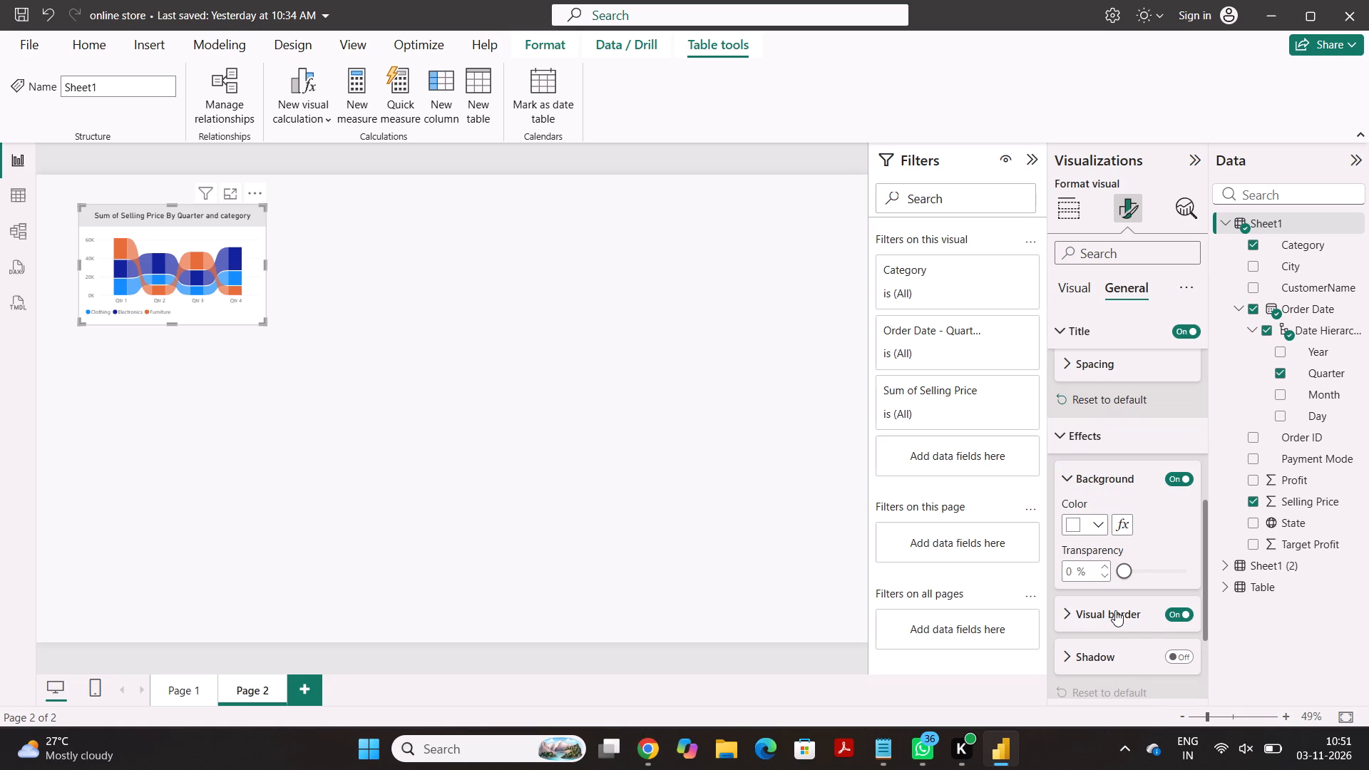
click(1115, 610)
click(1094, 649)
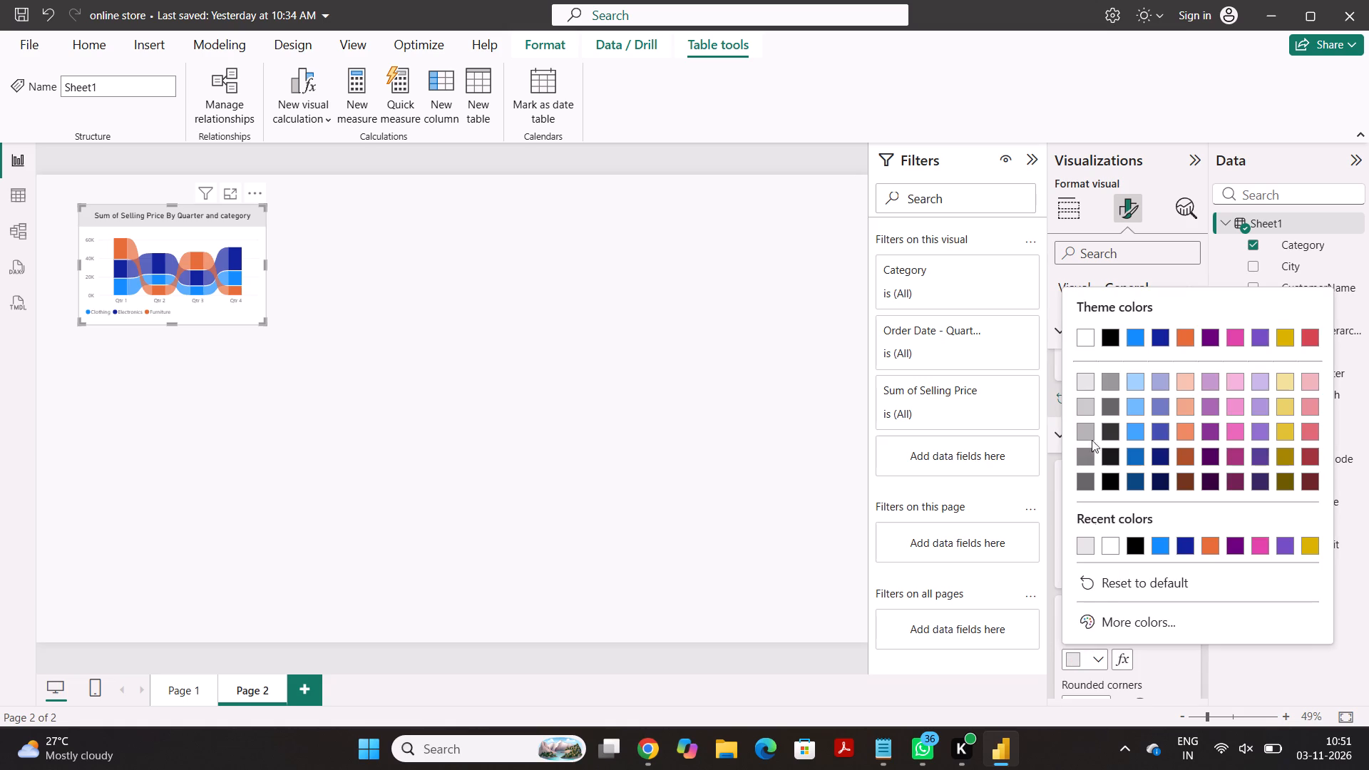
click(1104, 346)
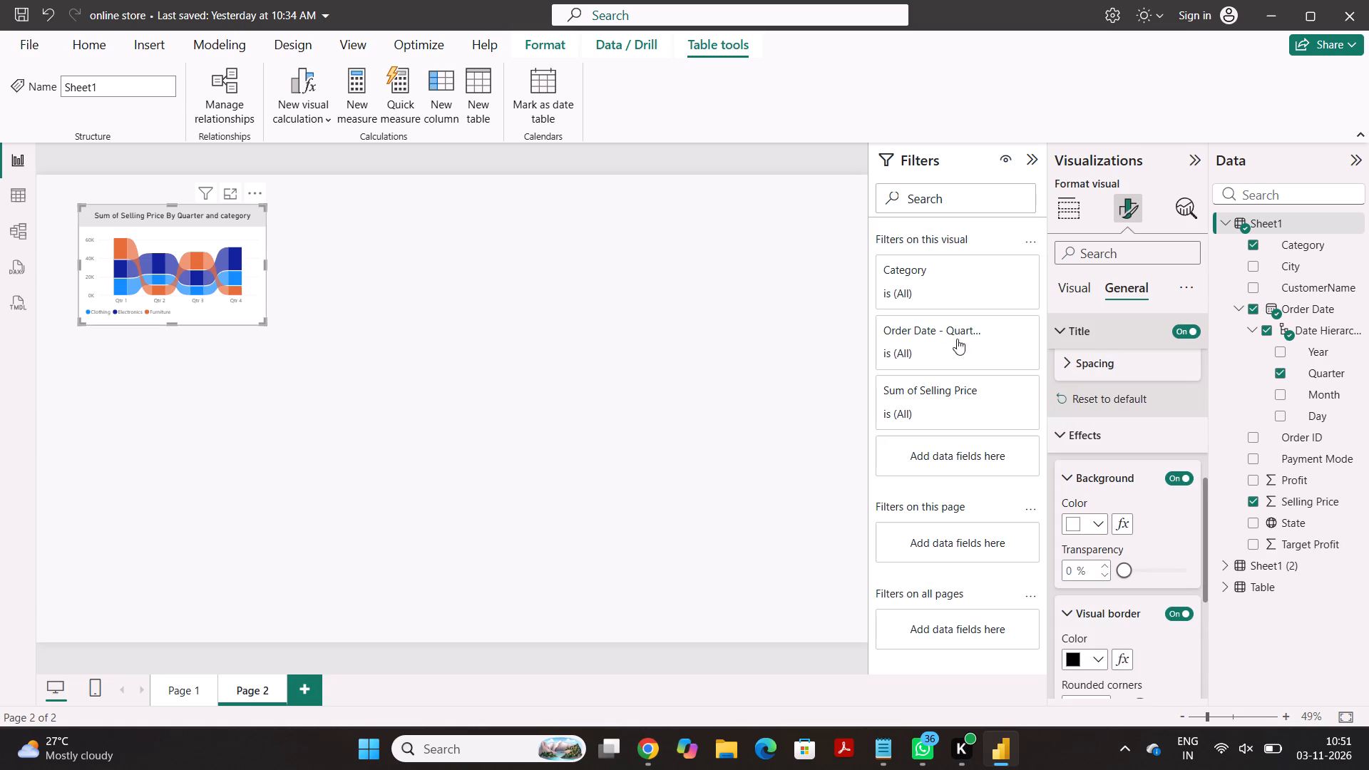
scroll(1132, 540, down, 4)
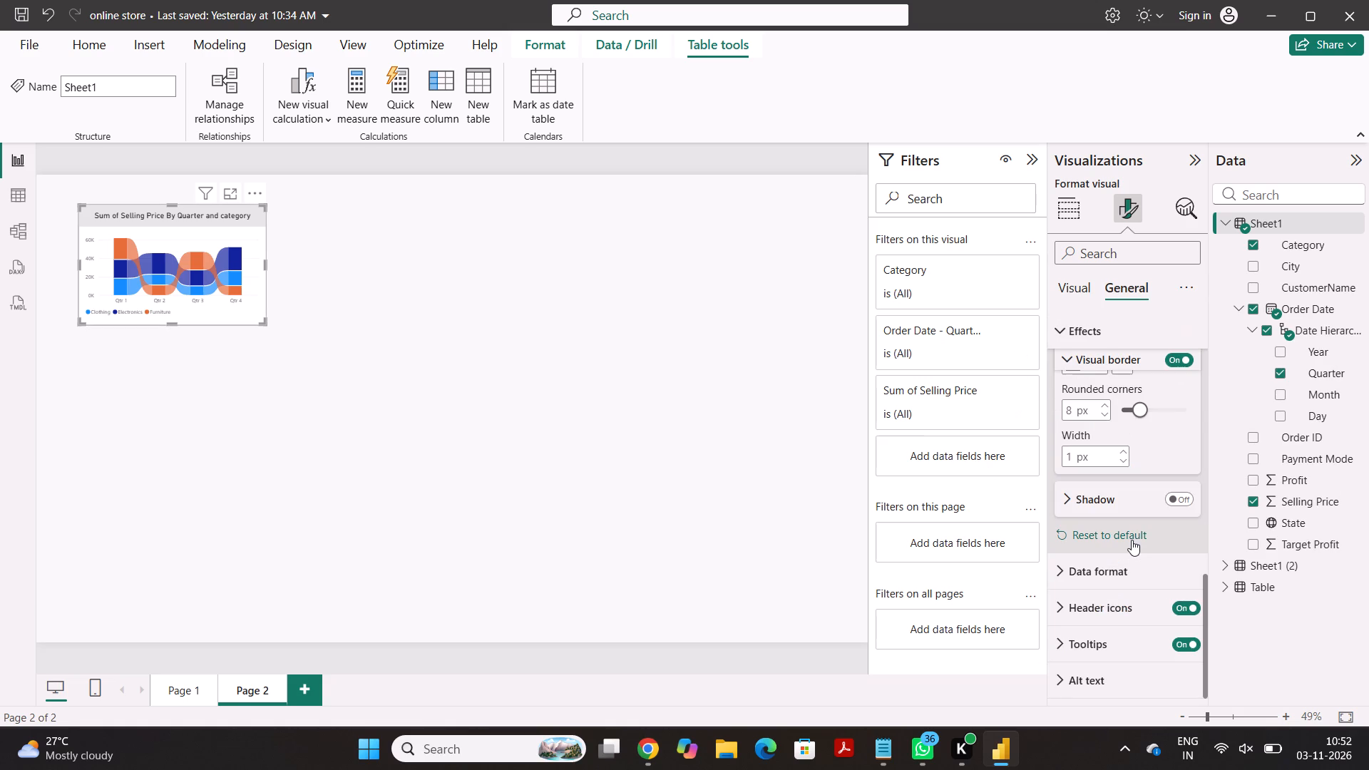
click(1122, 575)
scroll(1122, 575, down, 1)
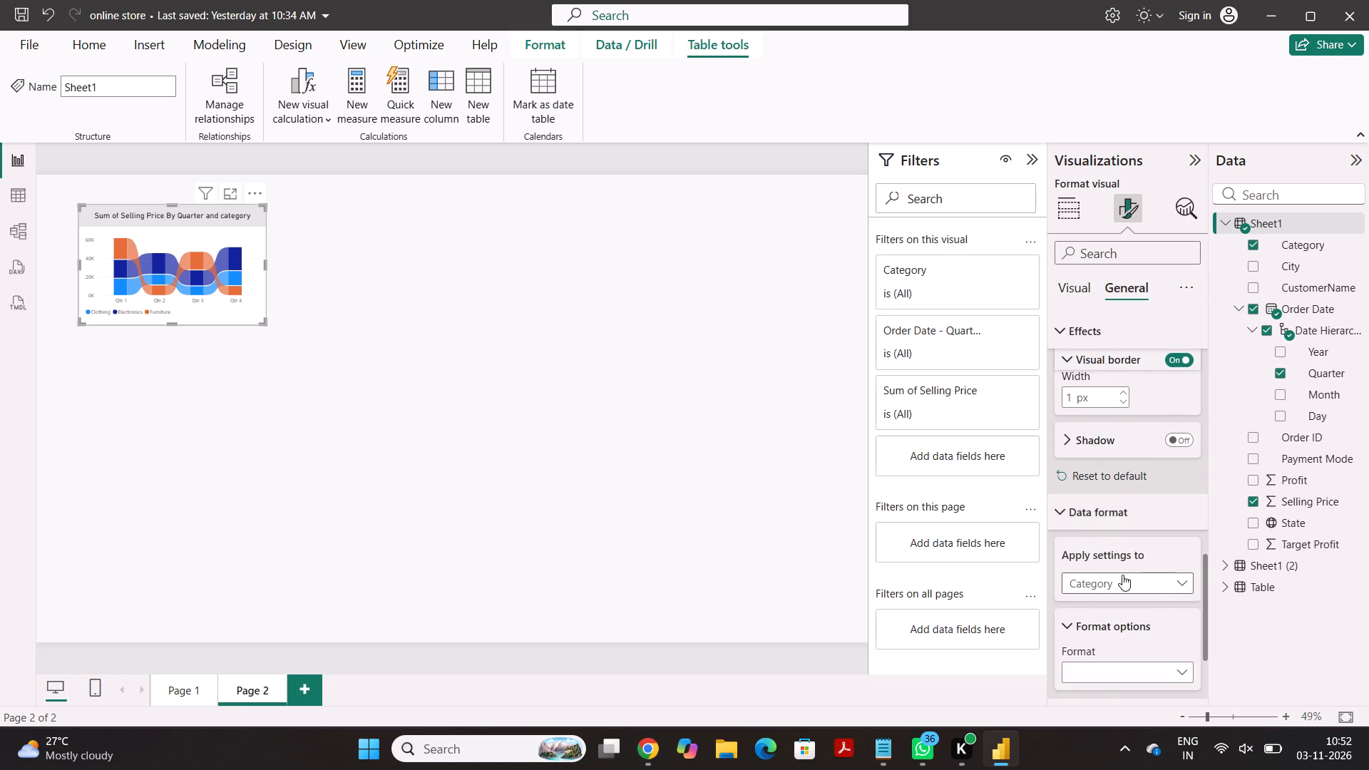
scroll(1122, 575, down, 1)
Set the text colour of the ribbon chart's X-axis values to black.
click(1075, 279)
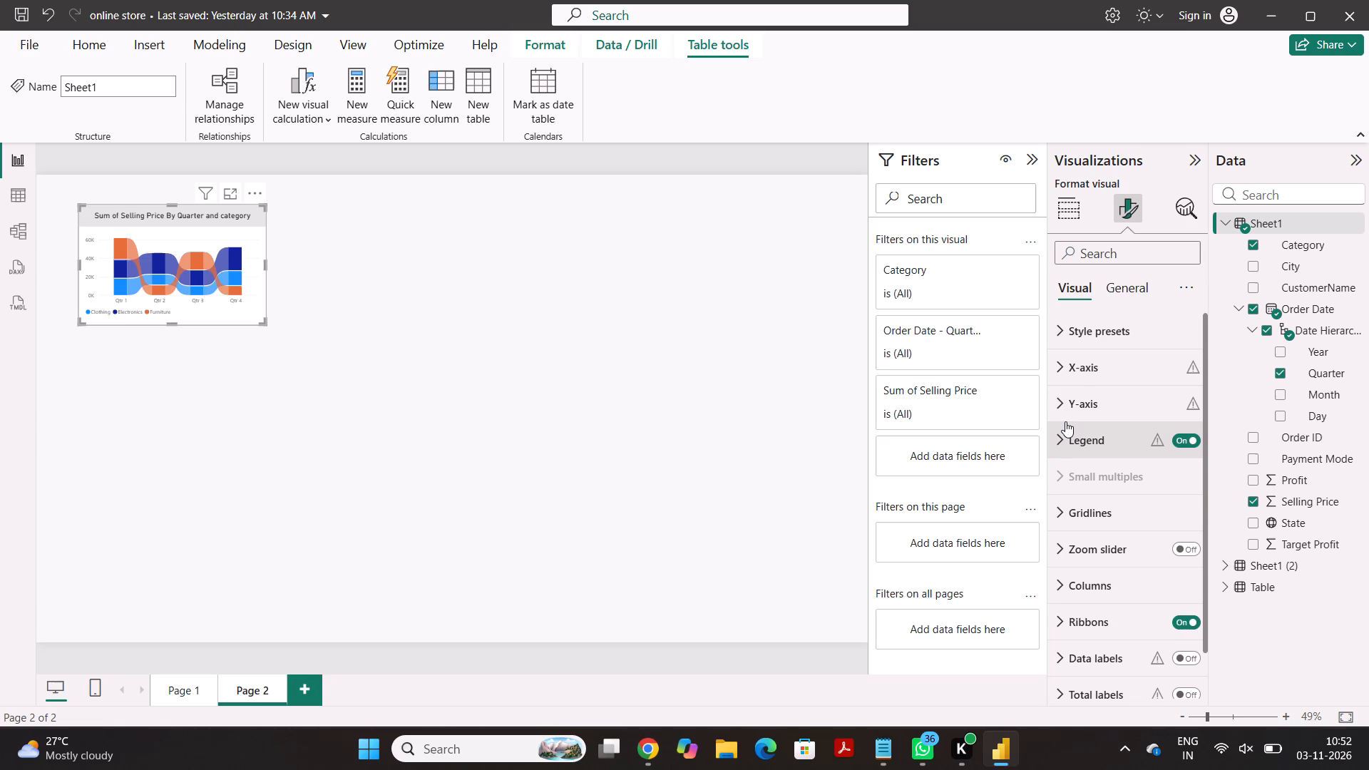
click(1099, 364)
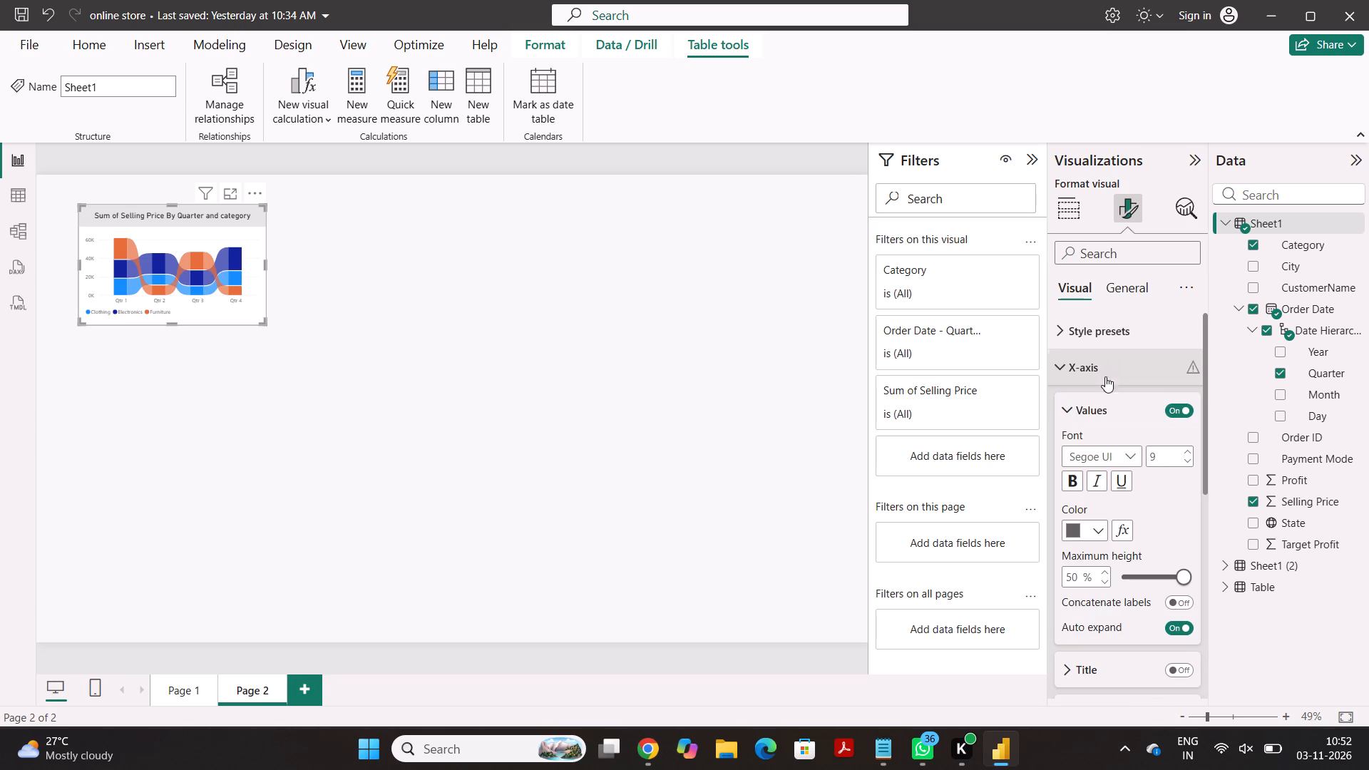
click(1093, 528)
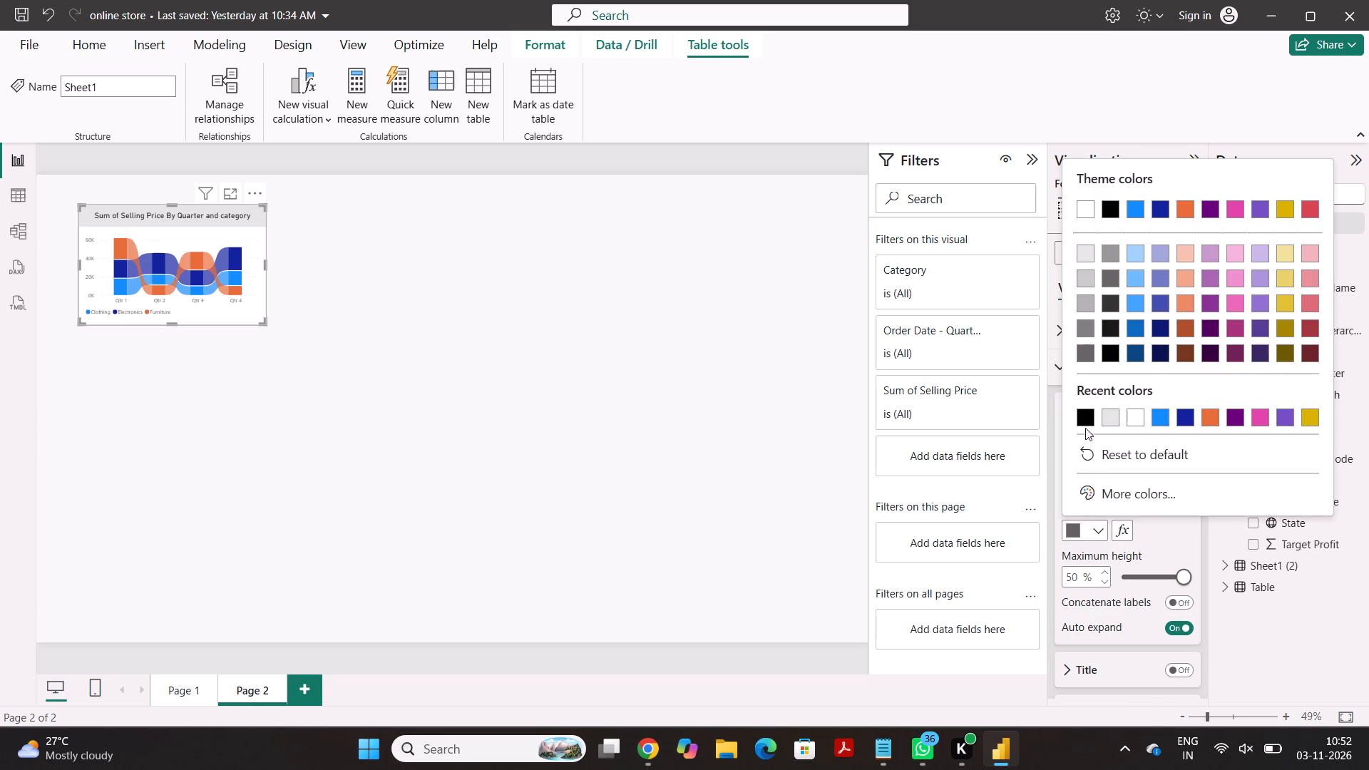
click(1087, 423)
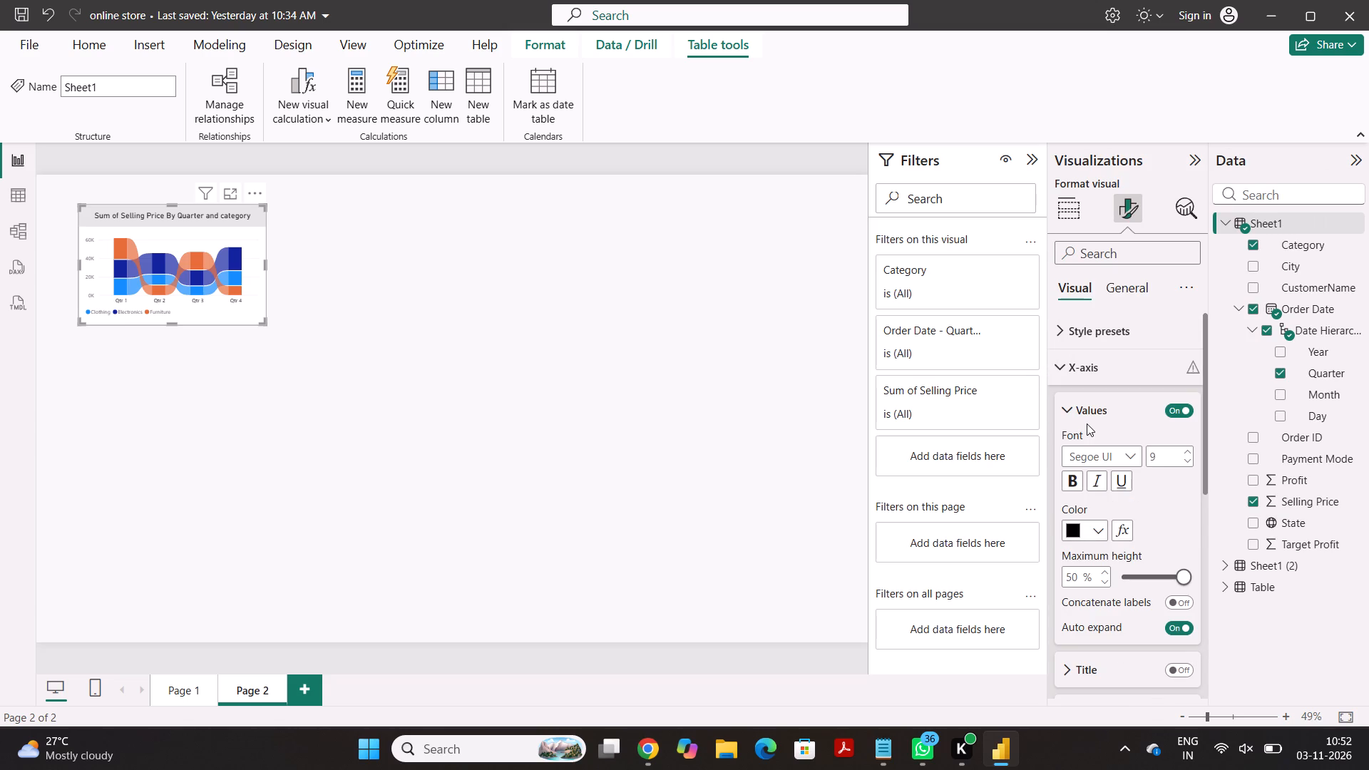
Set the text colour of the ribbon chart's Y-axis values to black.
scroll(1100, 578, down, 1)
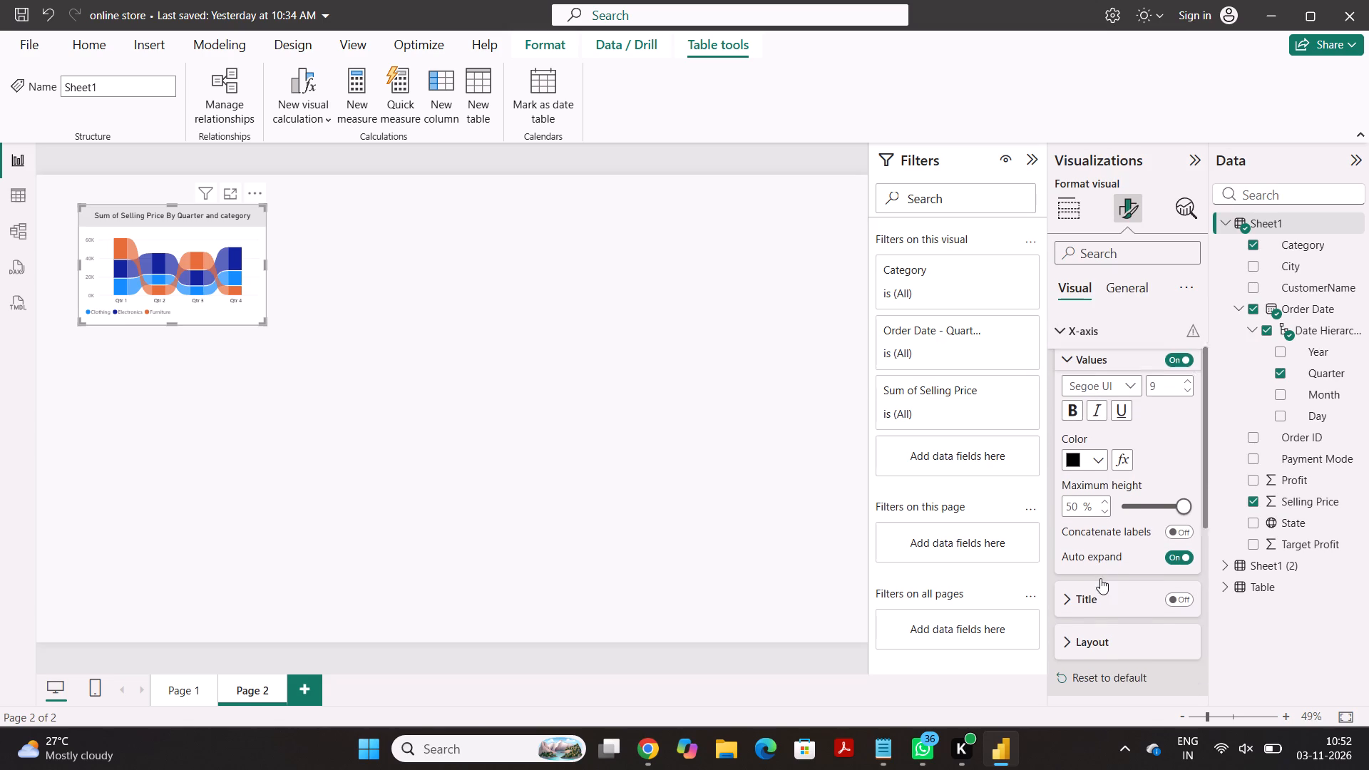
scroll(1100, 578, down, 2)
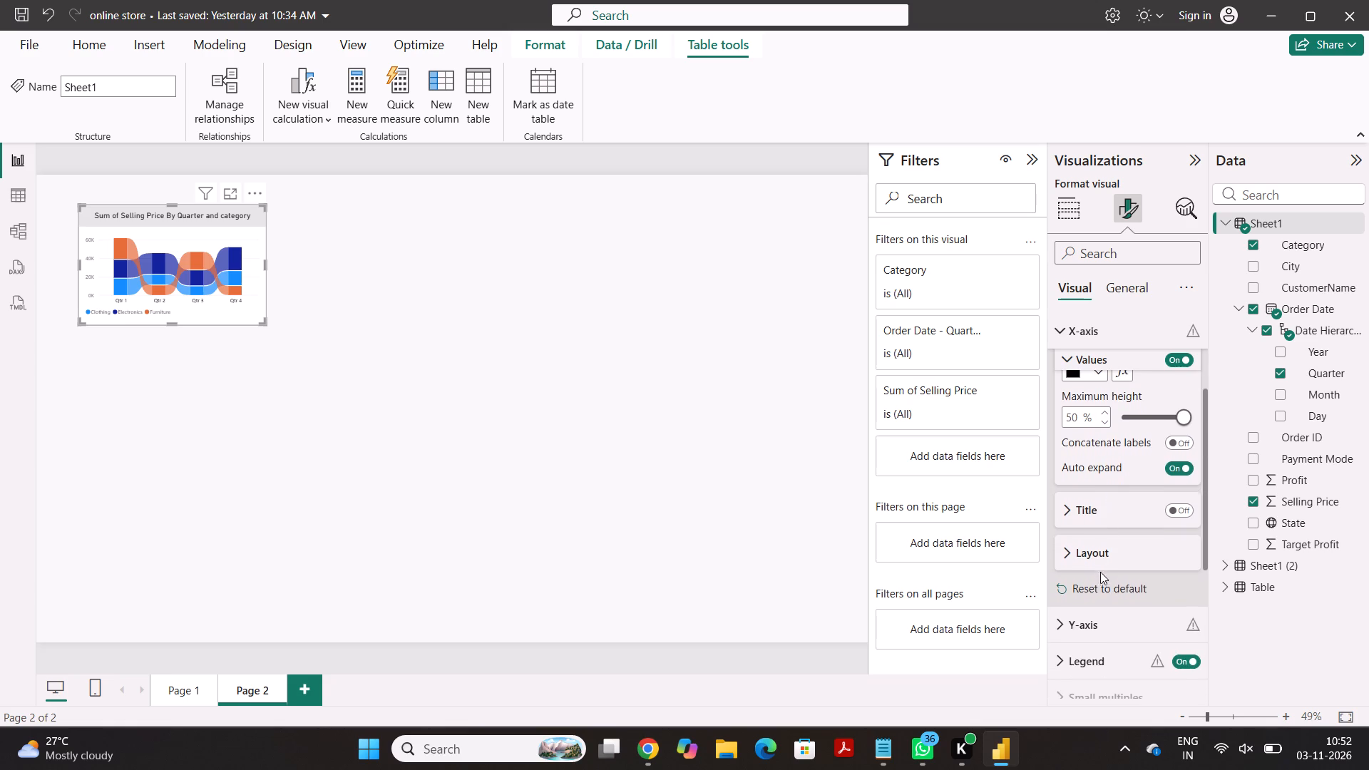
click(1099, 616)
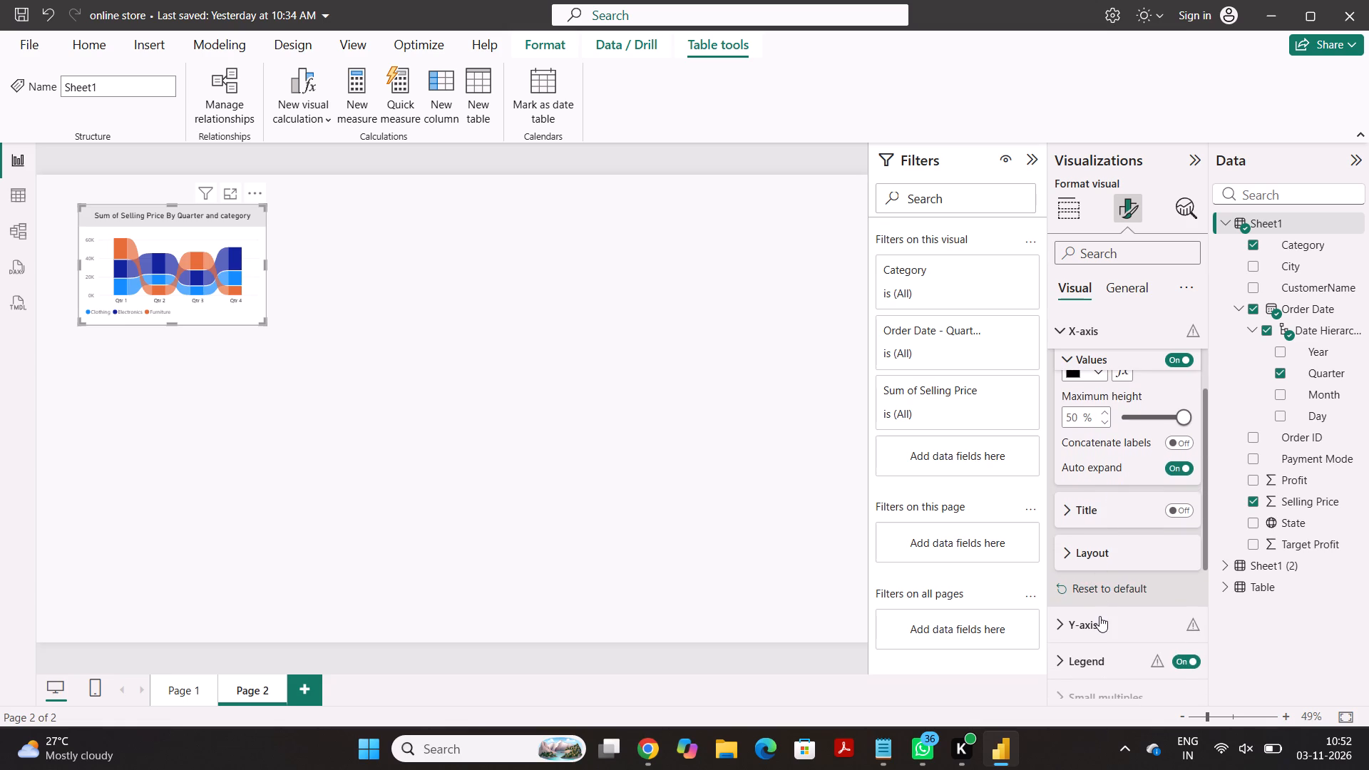
scroll(1099, 616, down, 3)
click(1099, 616)
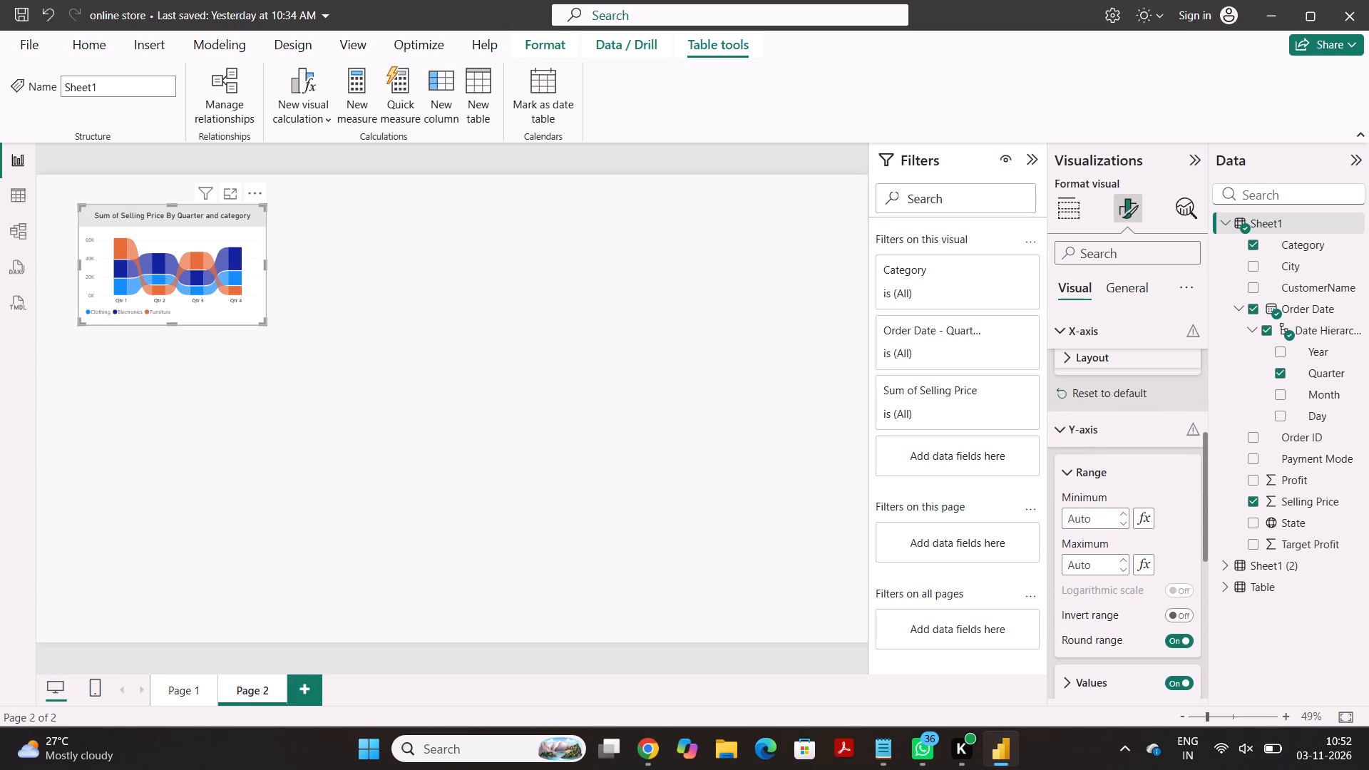
scroll(1099, 616, down, 1)
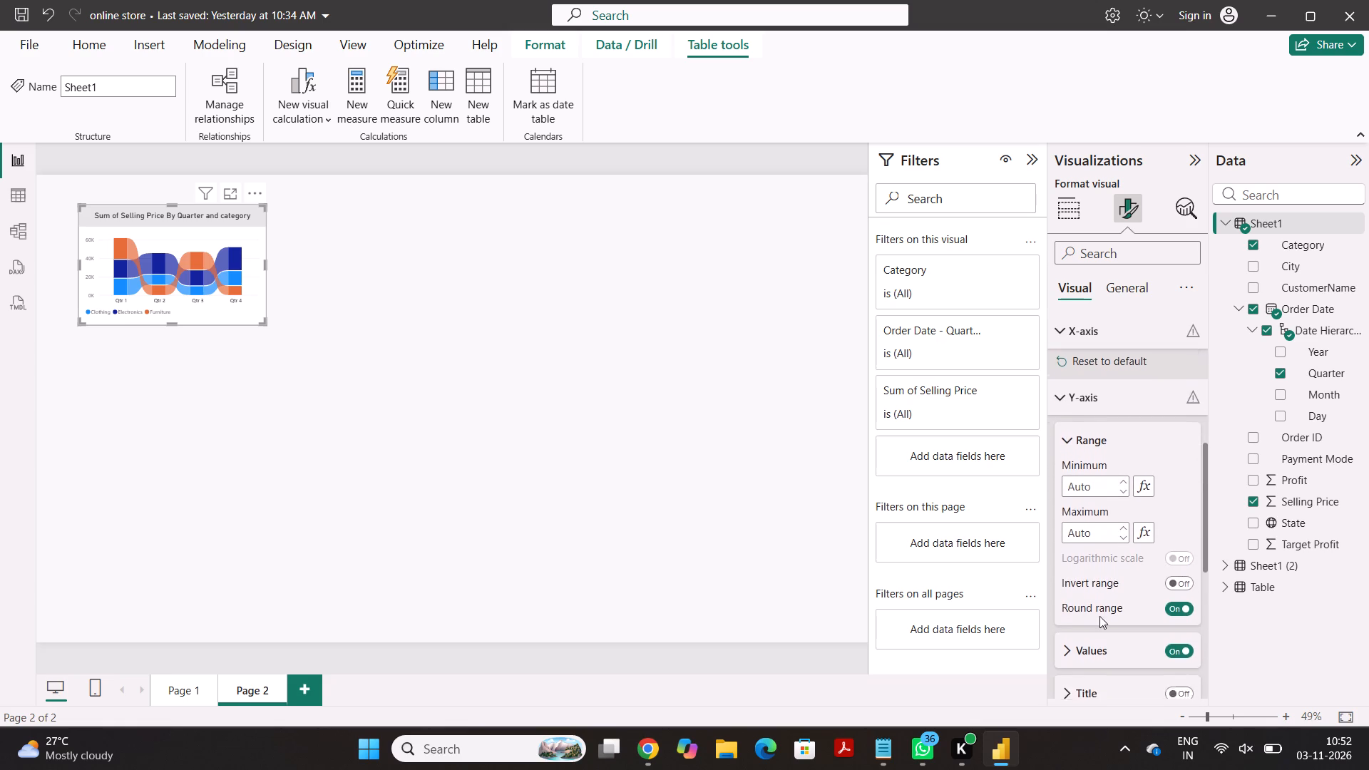
scroll(1099, 616, down, 1)
click(1093, 555)
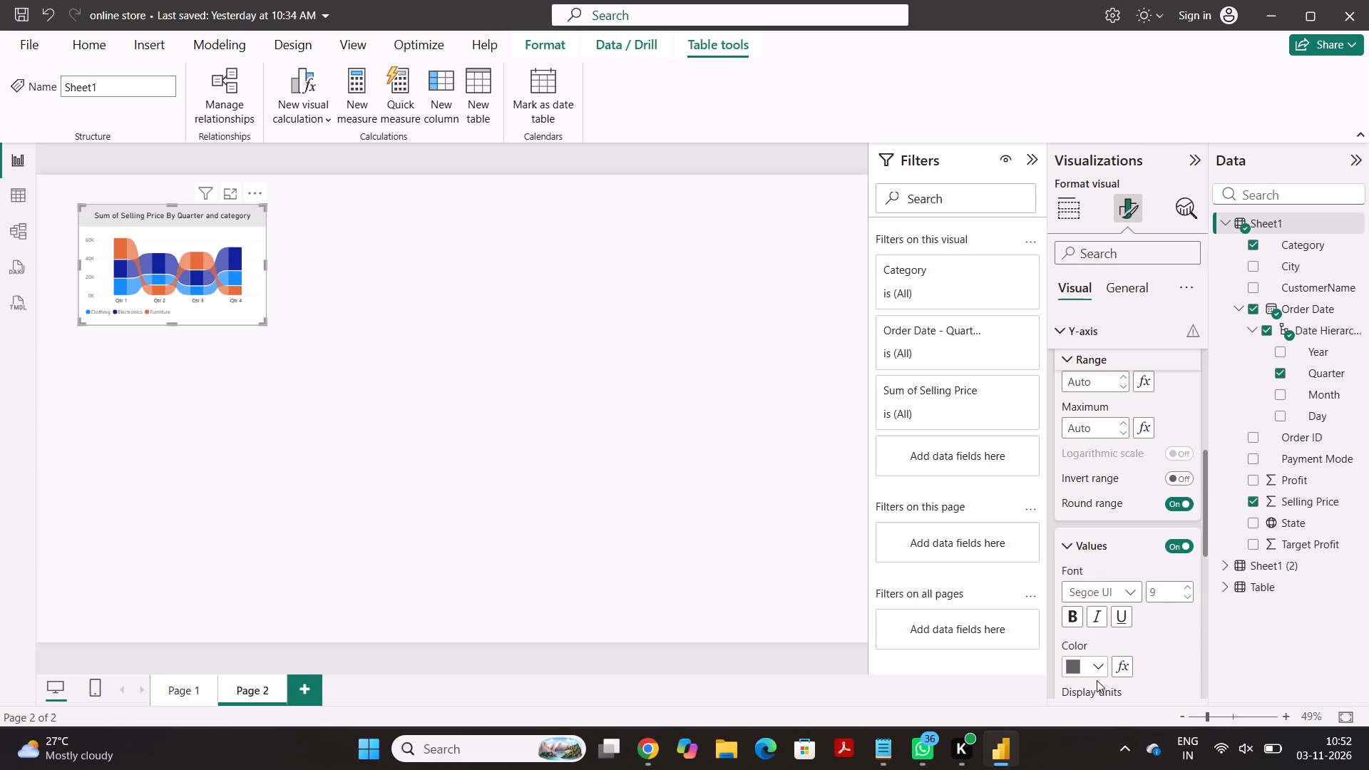
click(1097, 664)
click(1113, 340)
Set the text colour of the ribbon chart's legend to black.
scroll(1115, 419, down, 3)
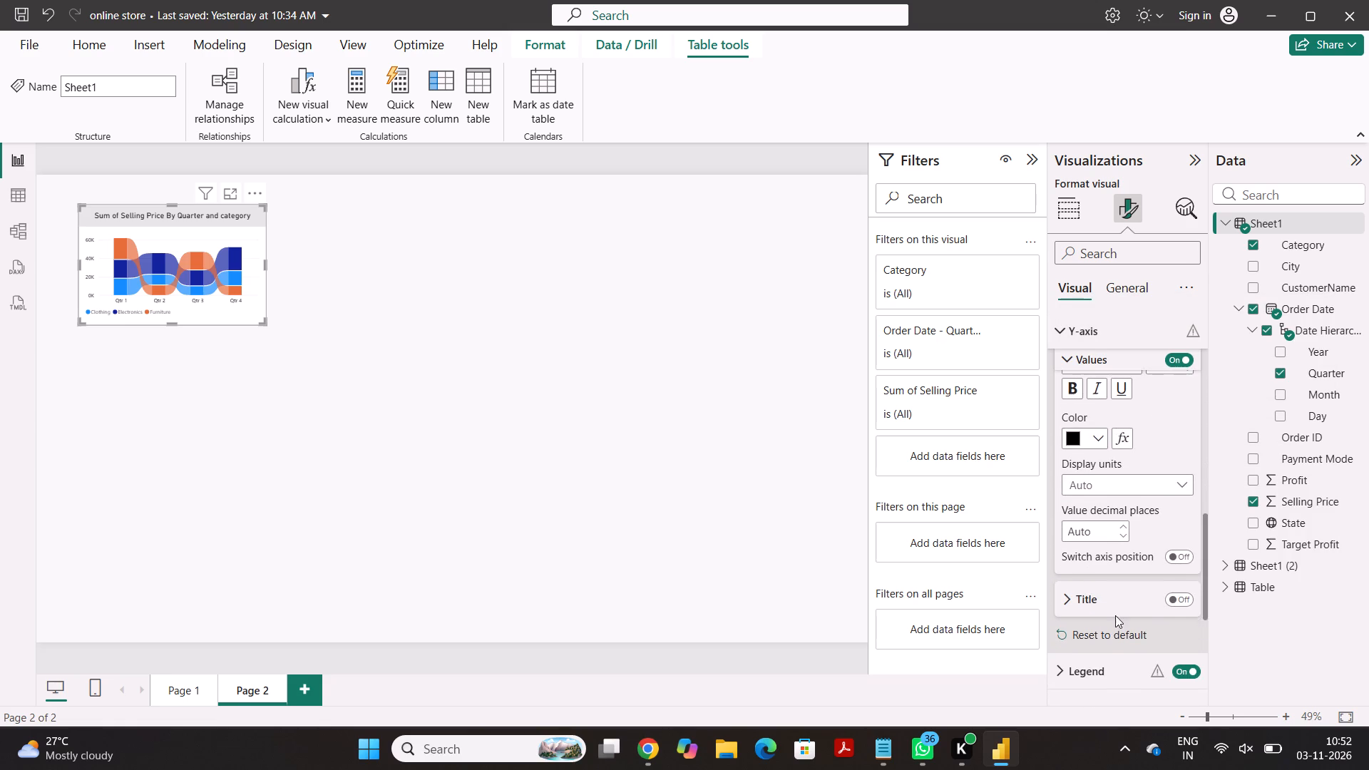
scroll(1115, 615, down, 1)
click(1103, 565)
scroll(1105, 634, down, 1)
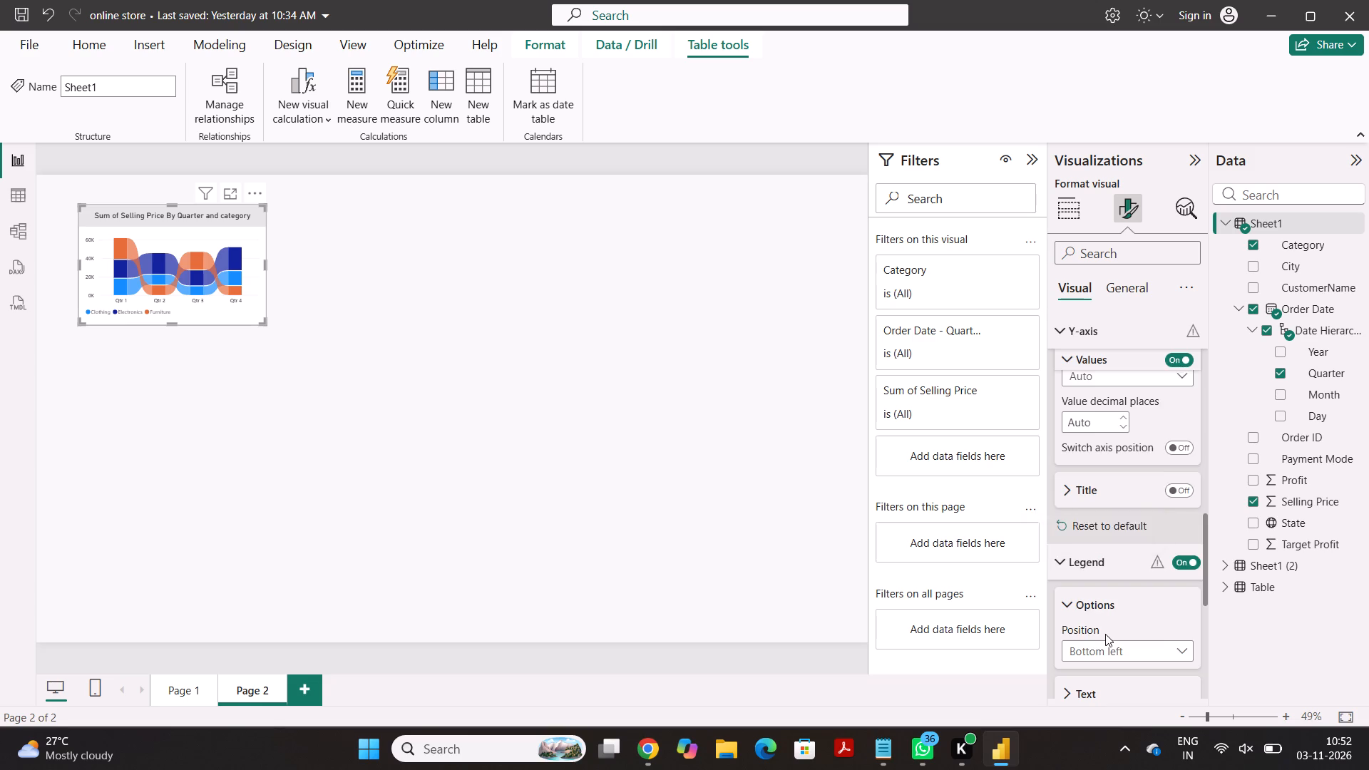
scroll(1105, 634, down, 1)
click(1109, 555)
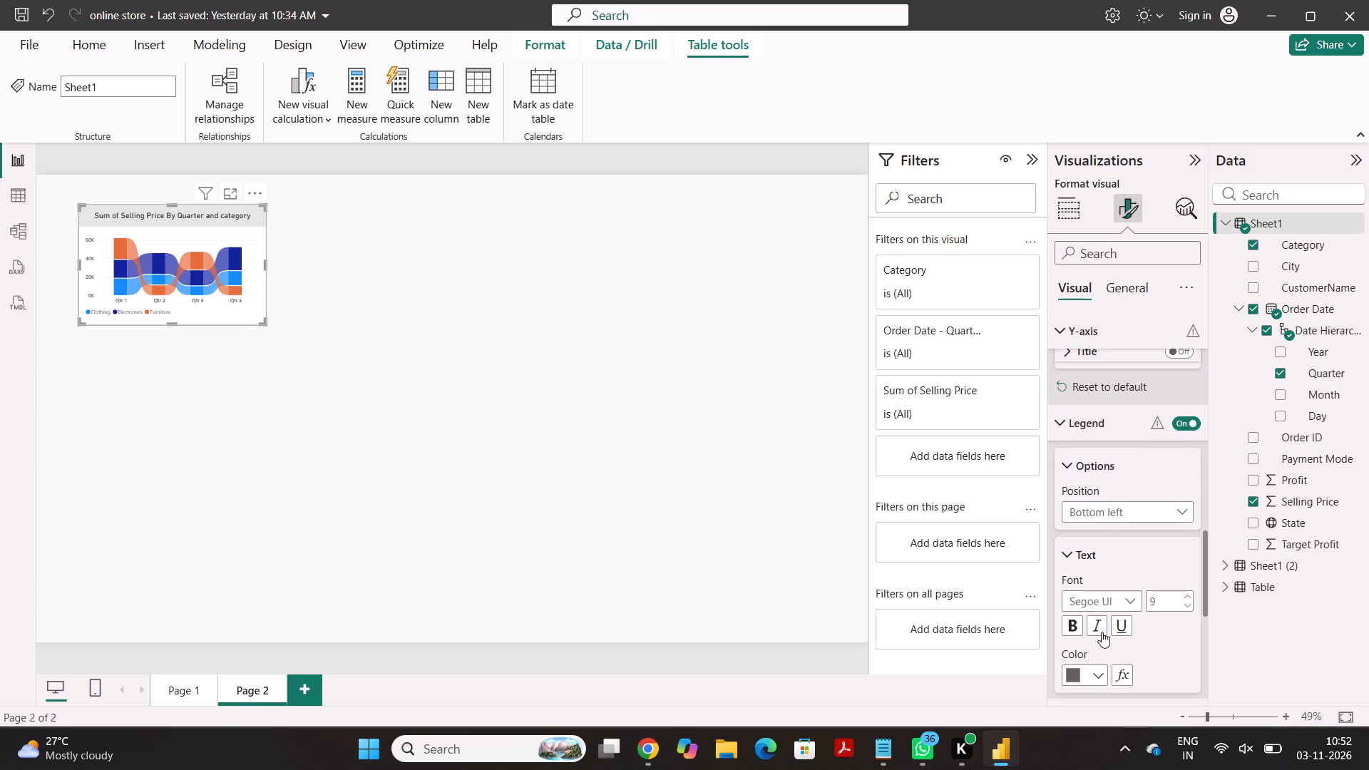
click(1098, 674)
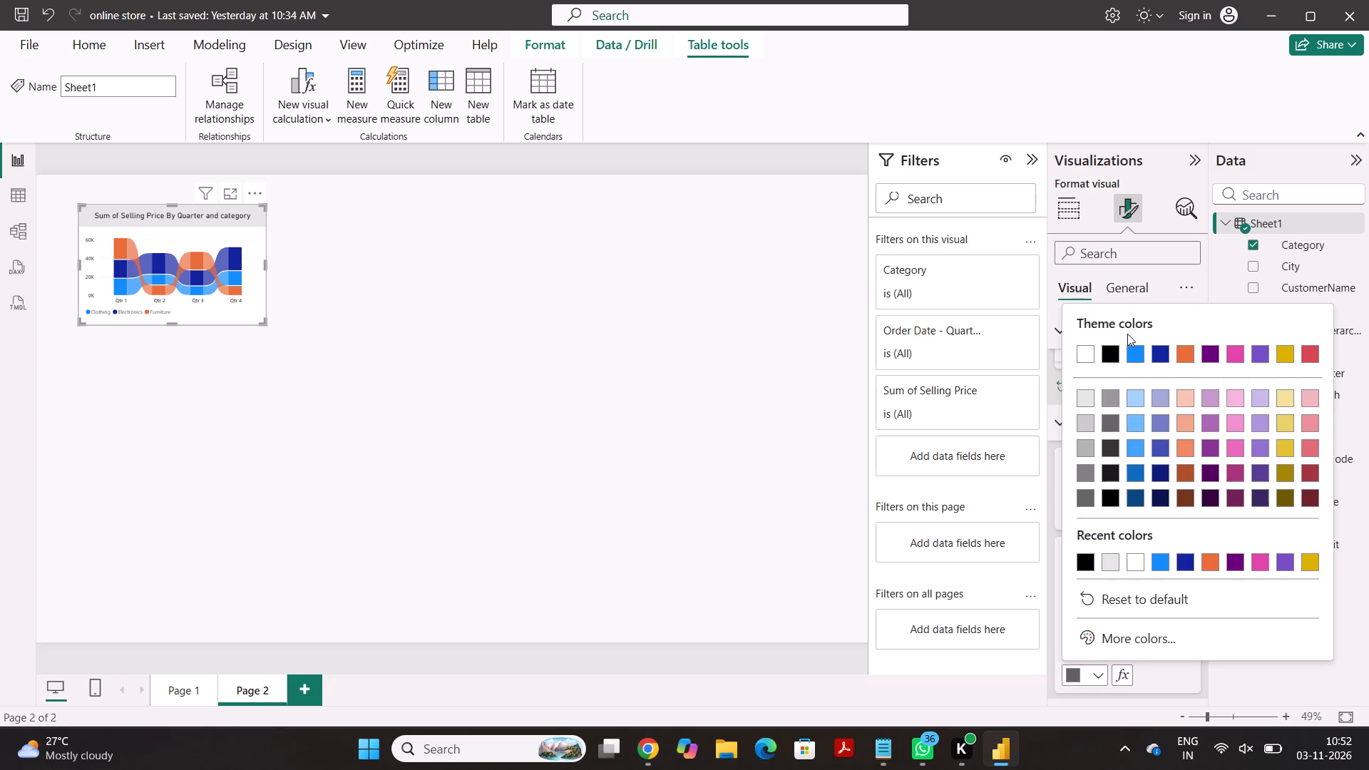
click(1113, 353)
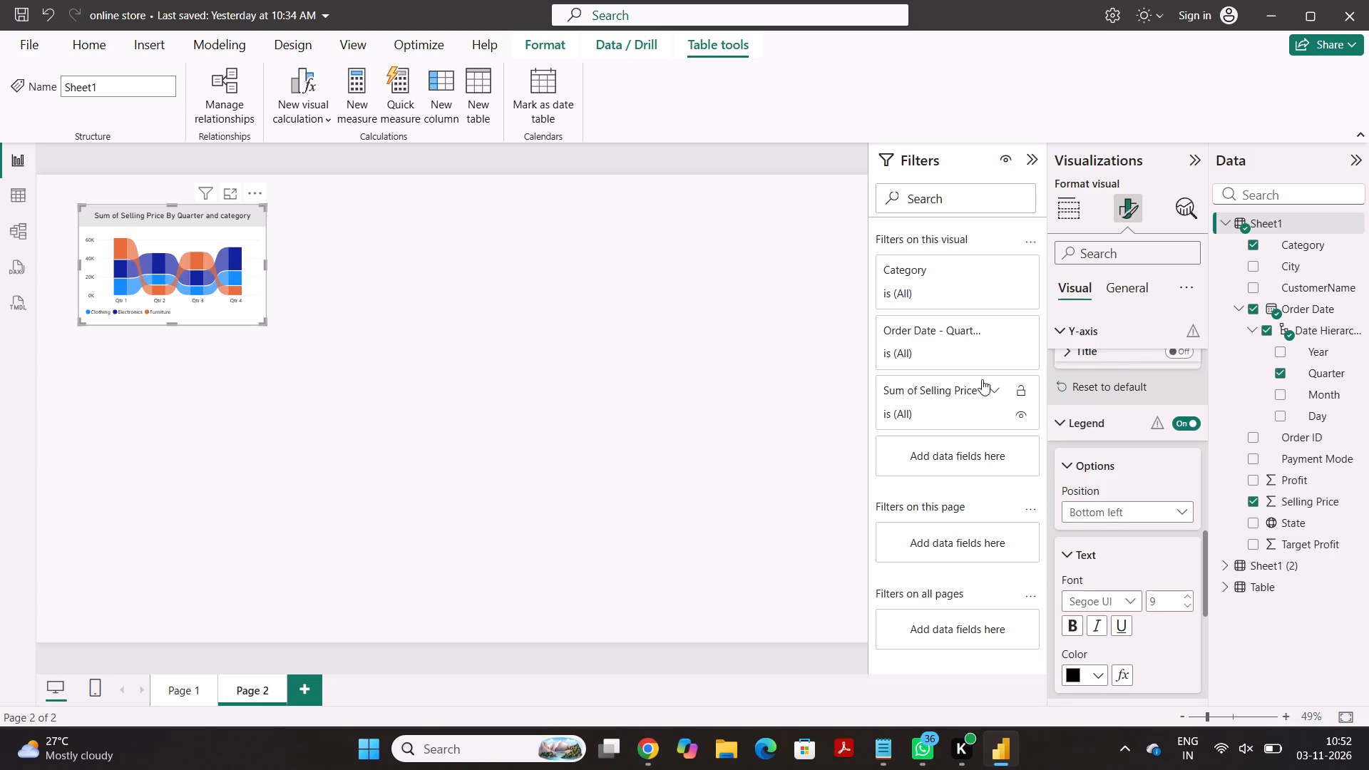
Increase the font size of the ribbon chart's legend text to 31.
double_click(1182, 597)
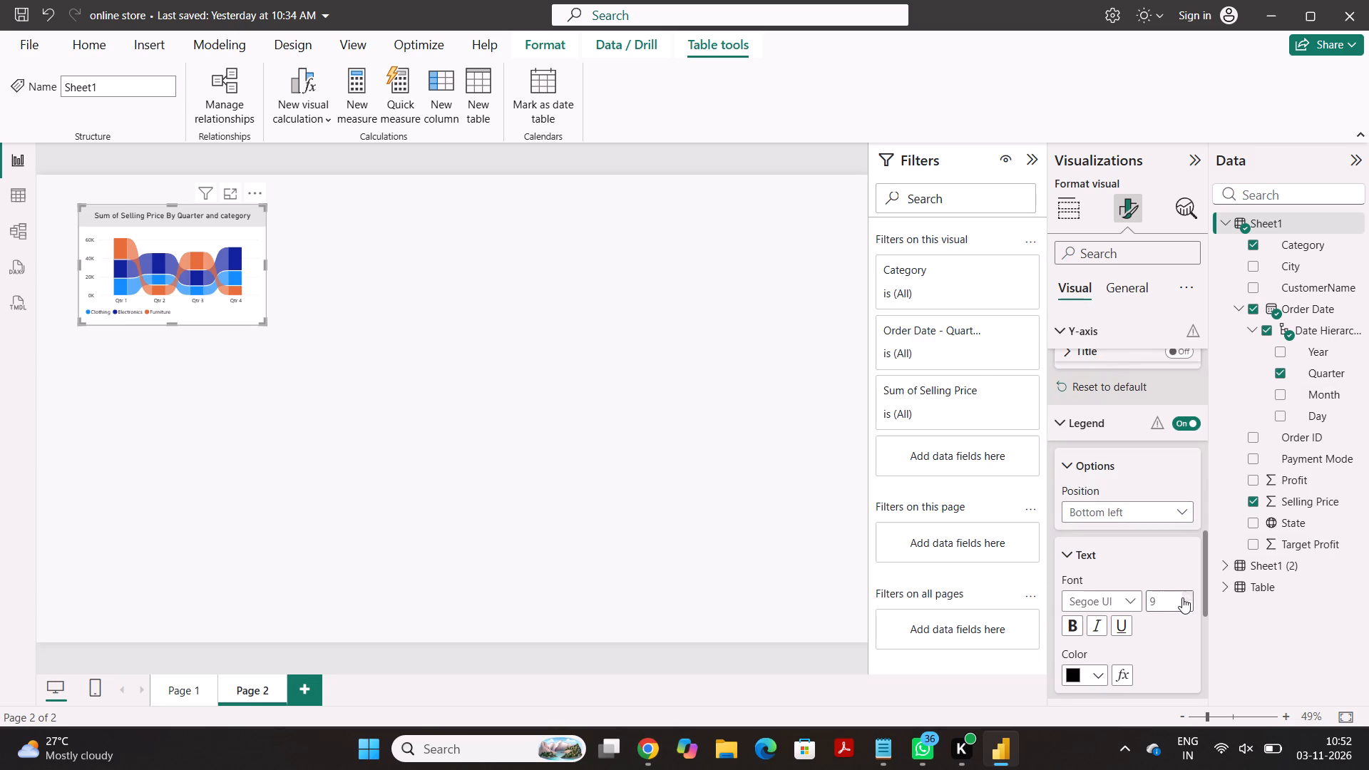
double_click(1182, 597)
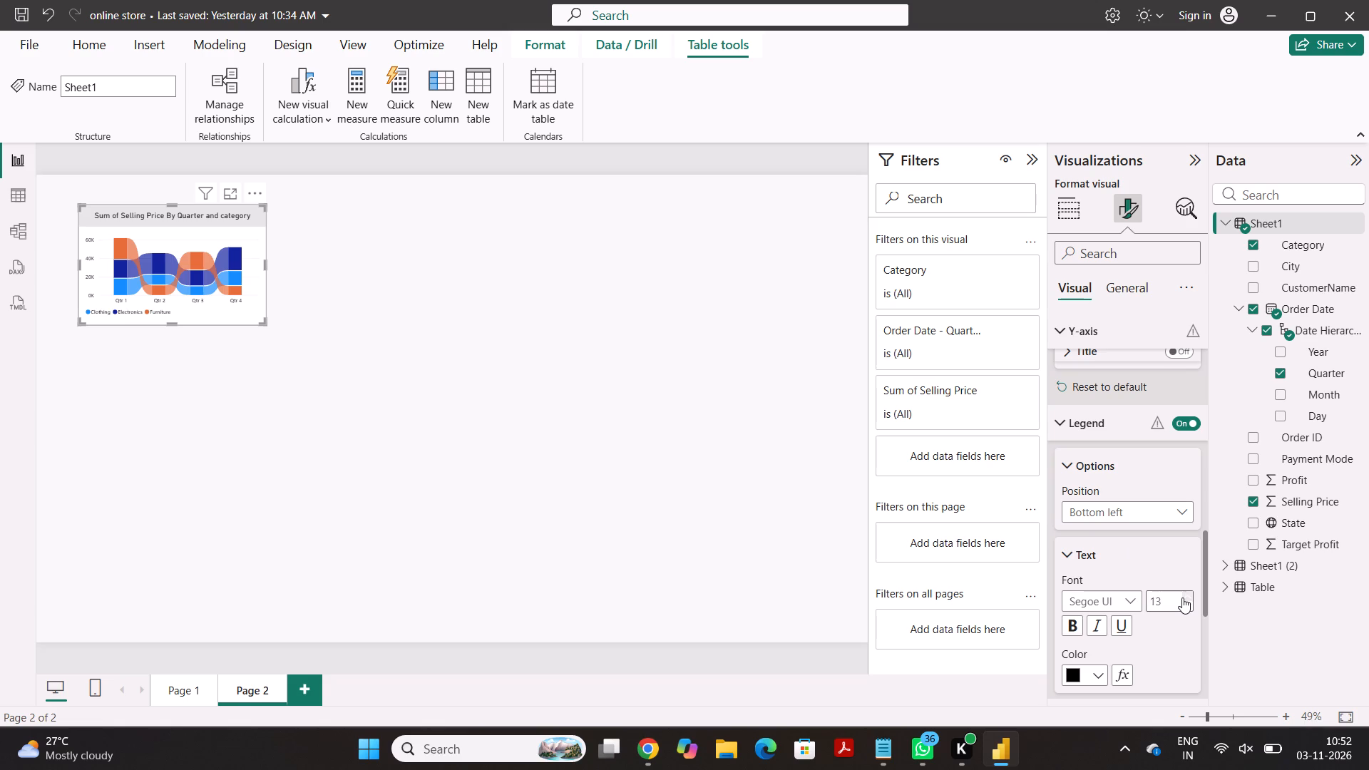
triple_click(1182, 597)
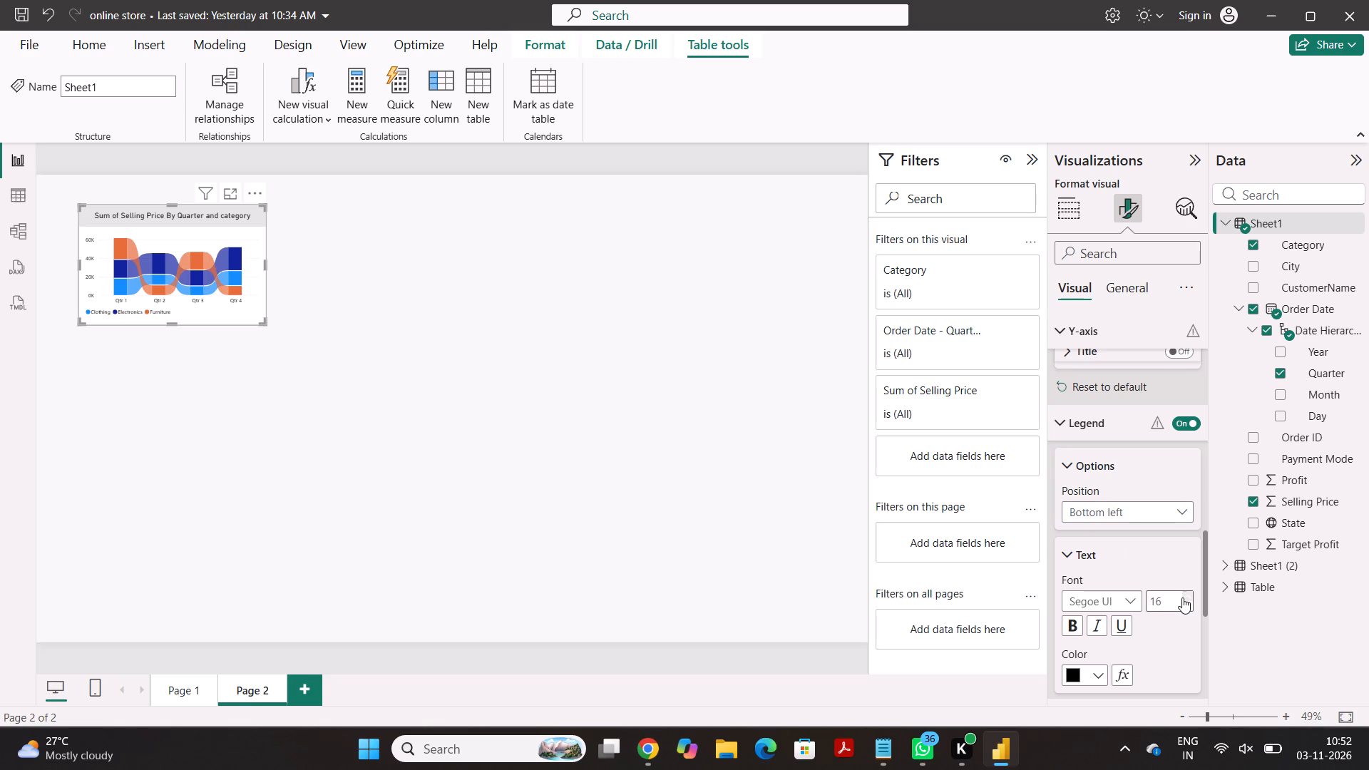
triple_click(1182, 597)
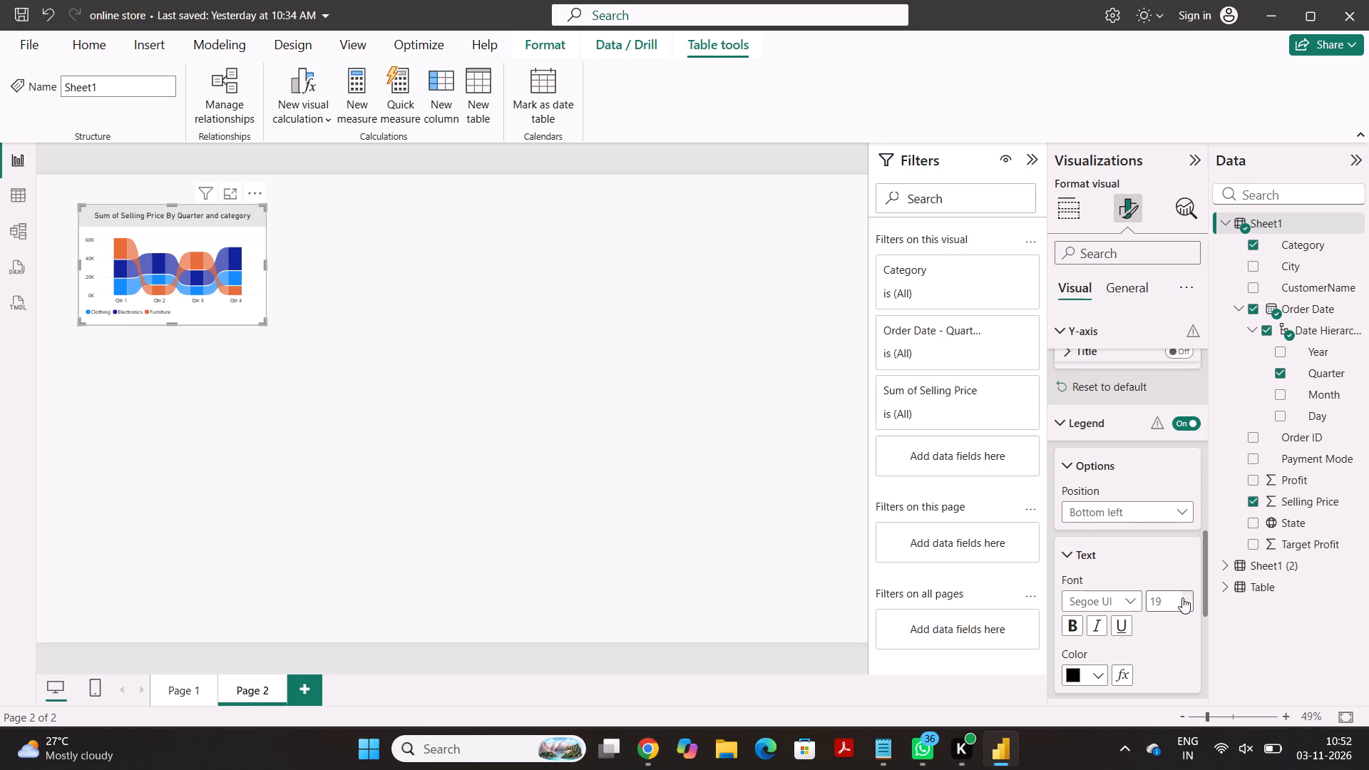
triple_click(1182, 597)
triple_click(1182, 597)
triple_click(1182, 597)
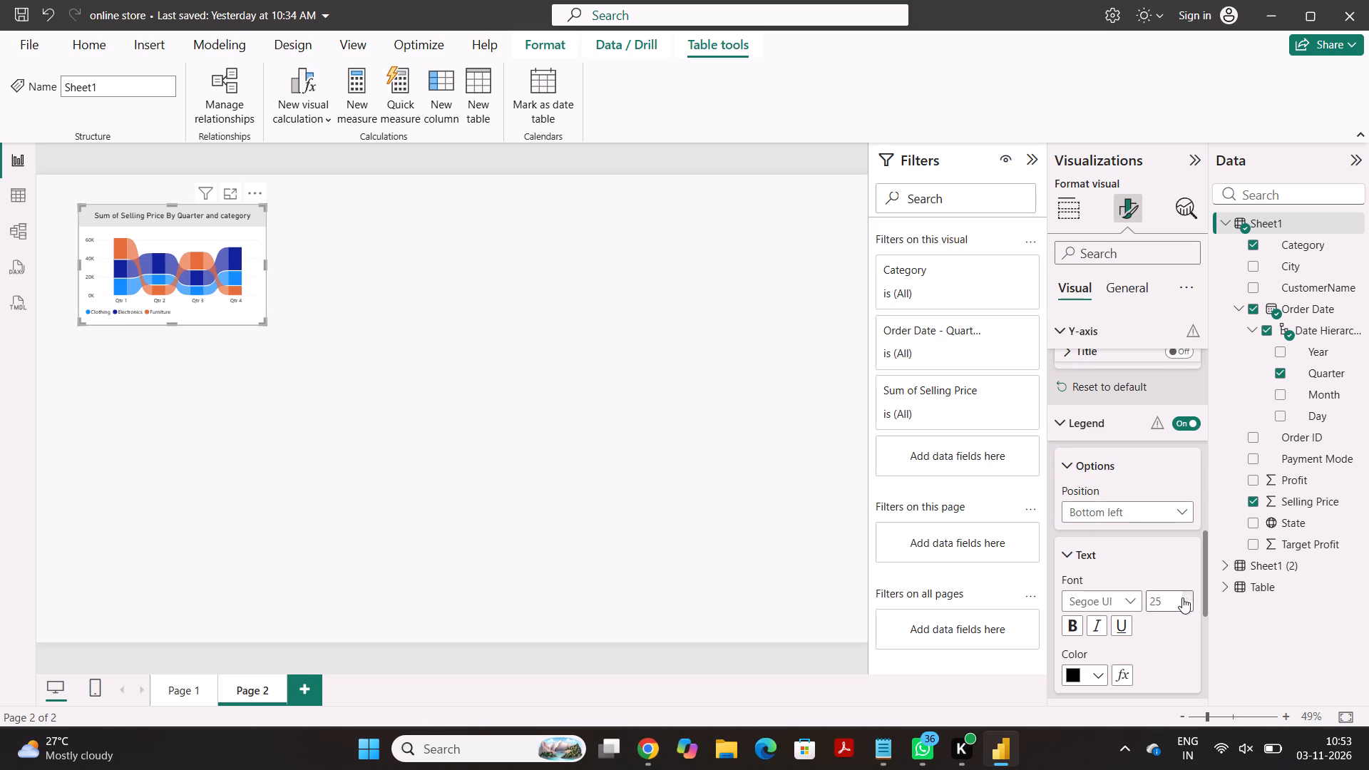
triple_click(1182, 597)
click(1159, 633)
Change the ribbon chart's legend position to Top center.
scroll(1159, 633, down, 1)
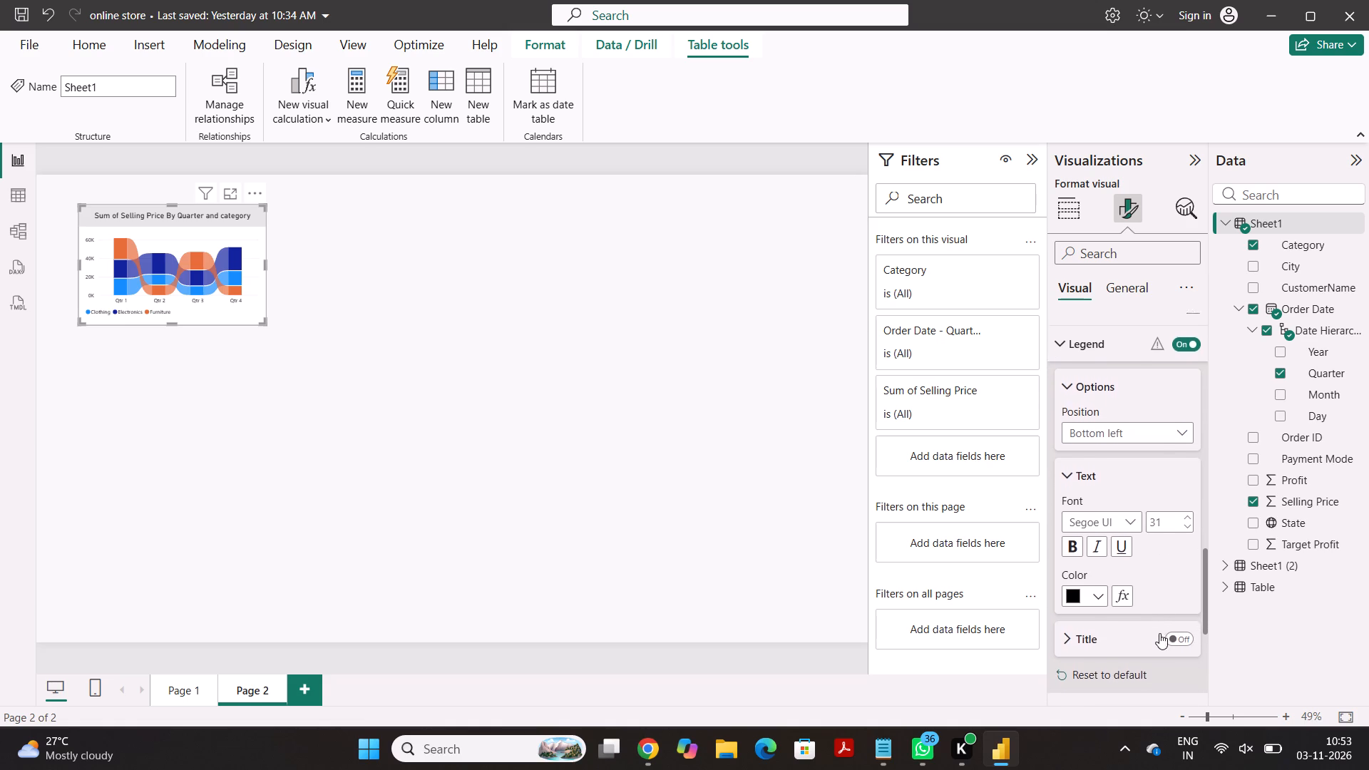
scroll(1159, 633, down, 1)
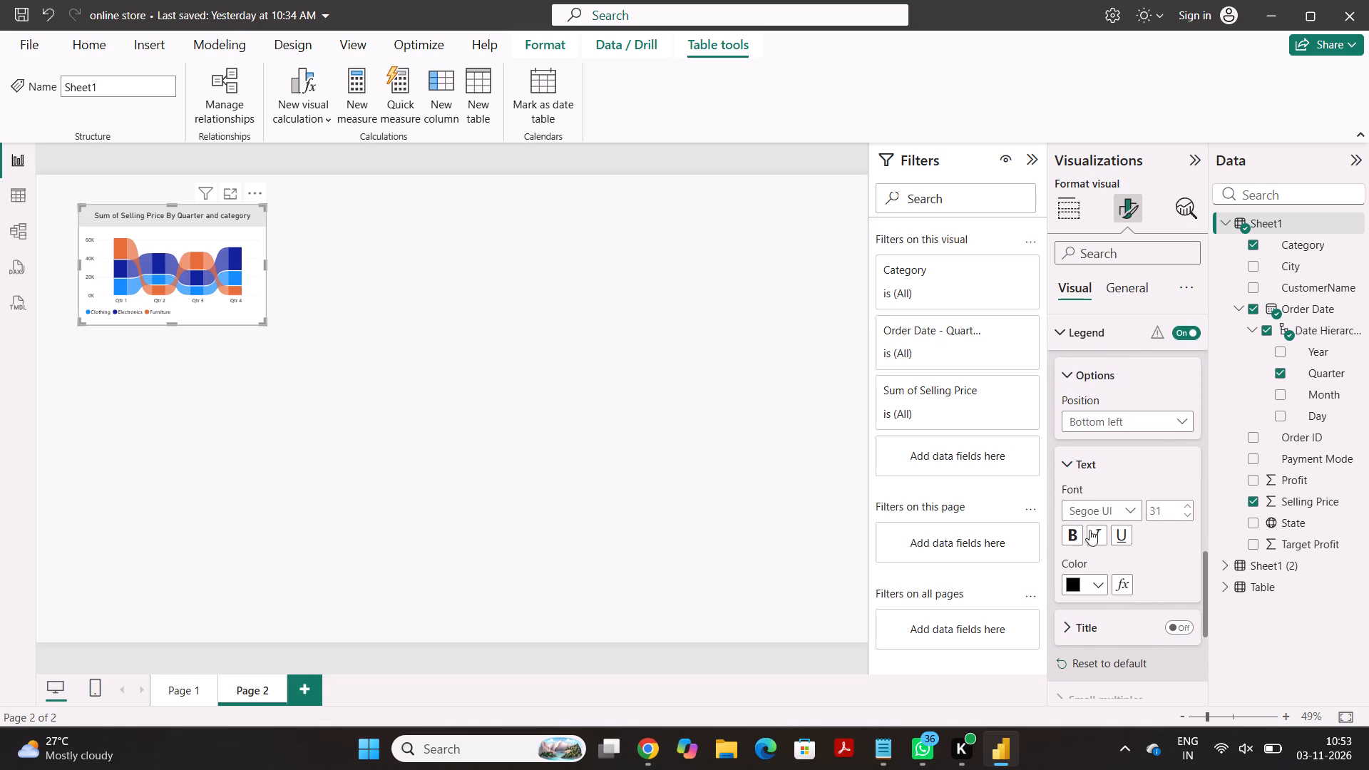
scroll(1111, 611, down, 1)
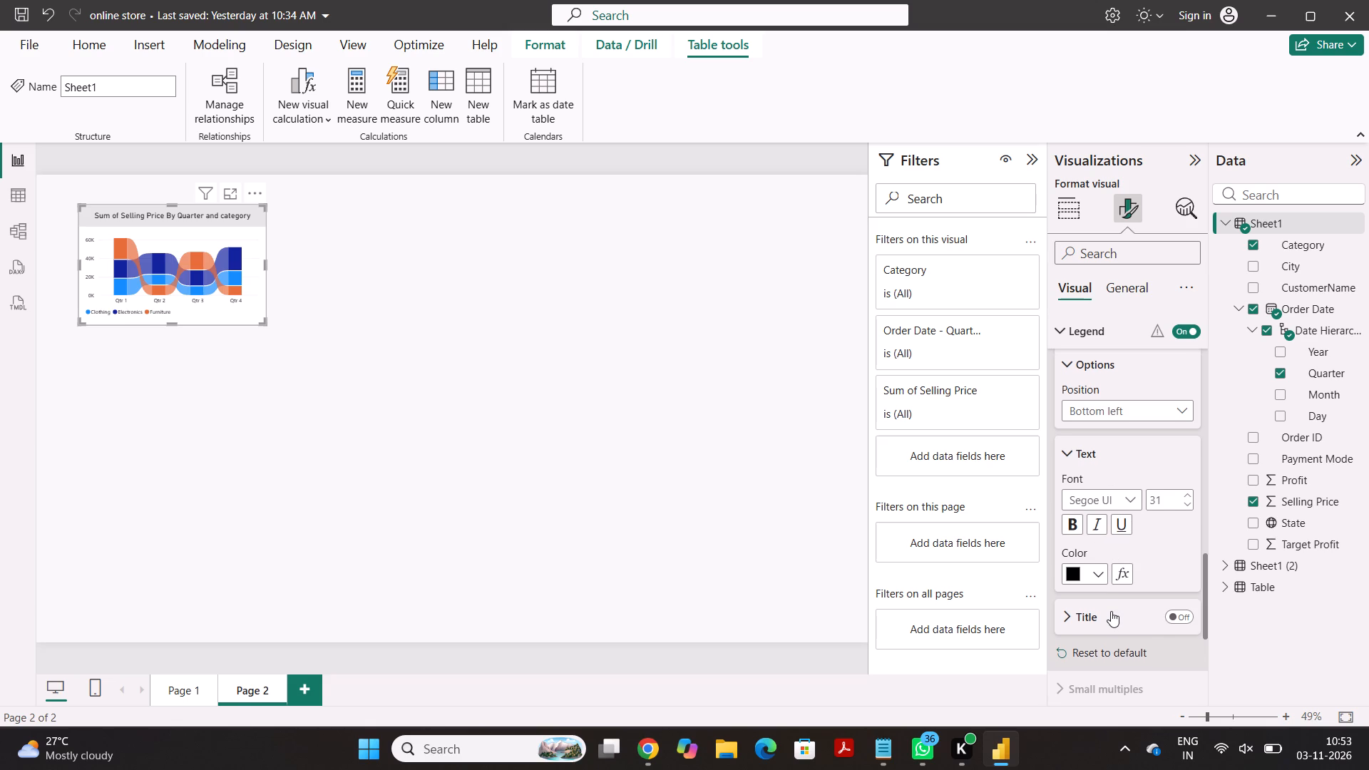
click(1146, 413)
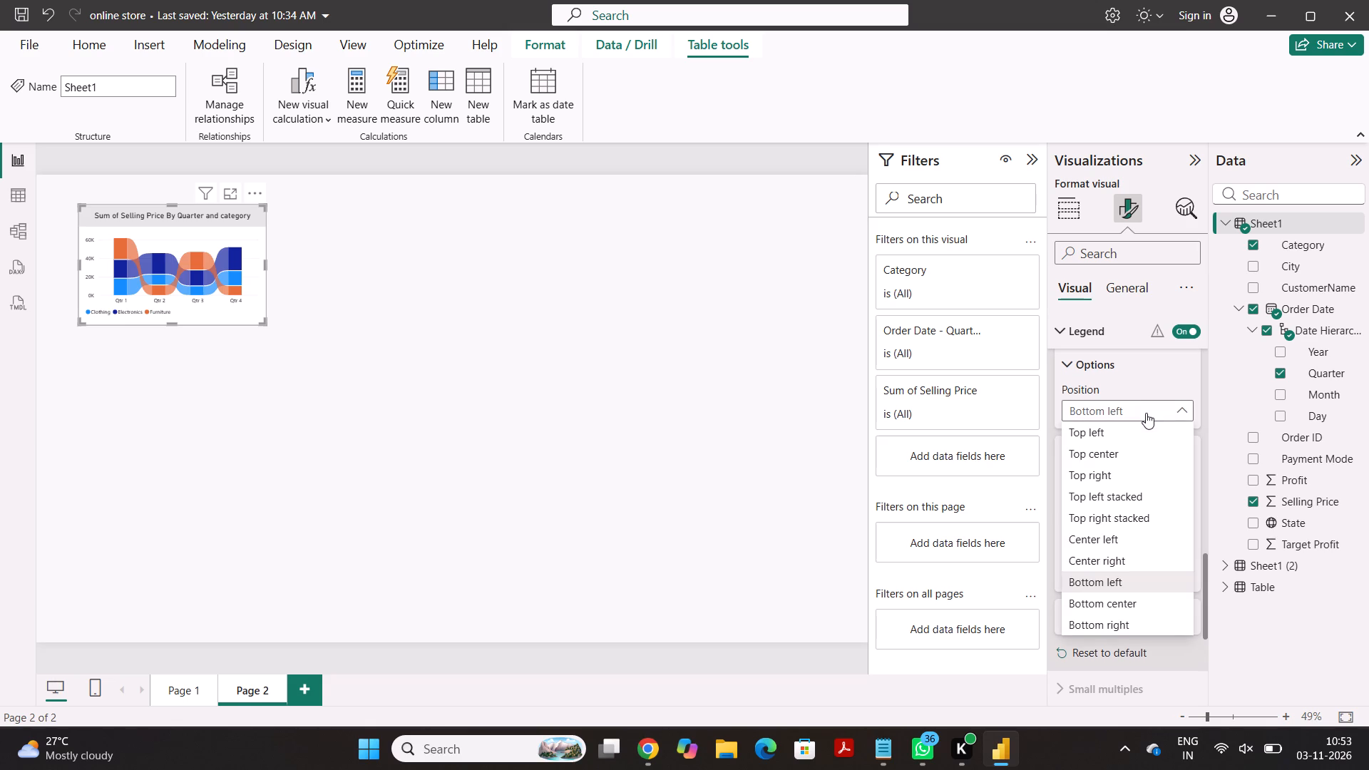
click(1138, 448)
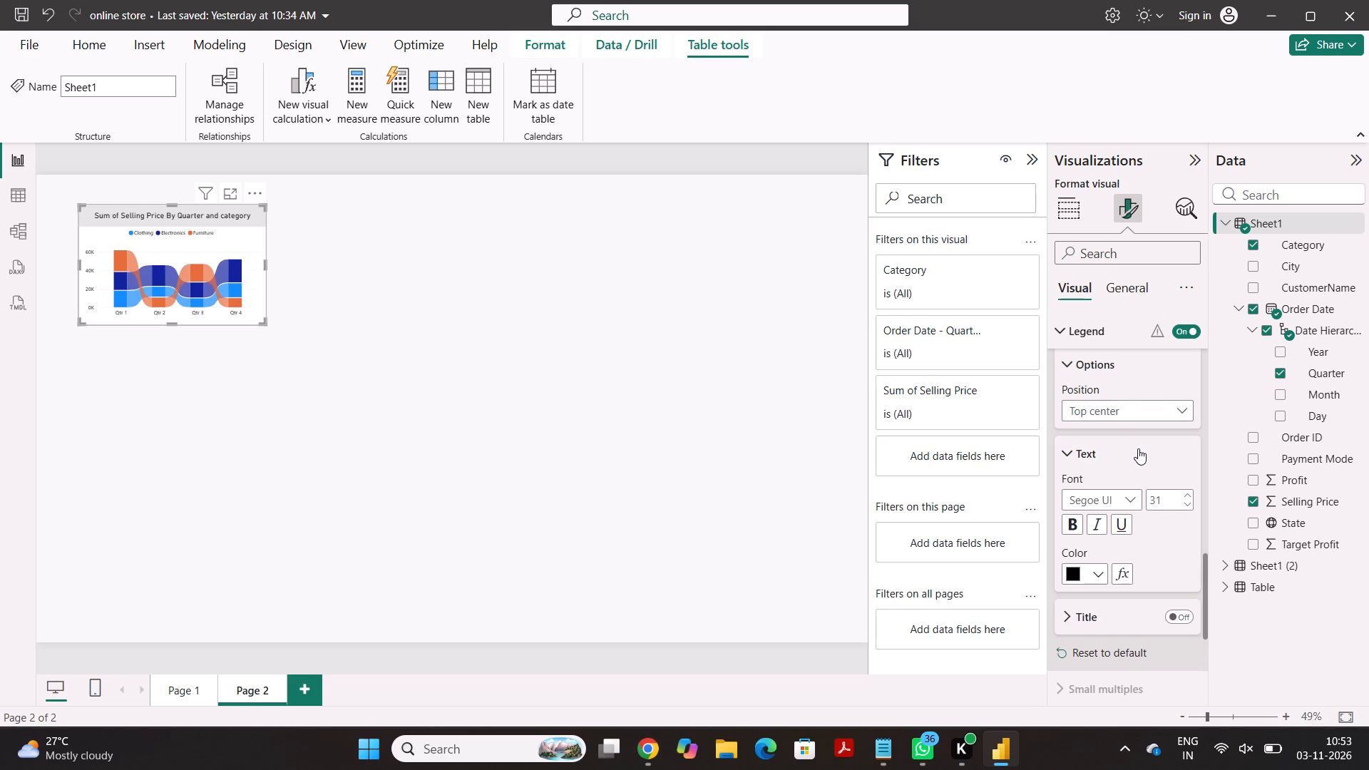
Change the ribbon chart's legend position to Top right.
click(1131, 412)
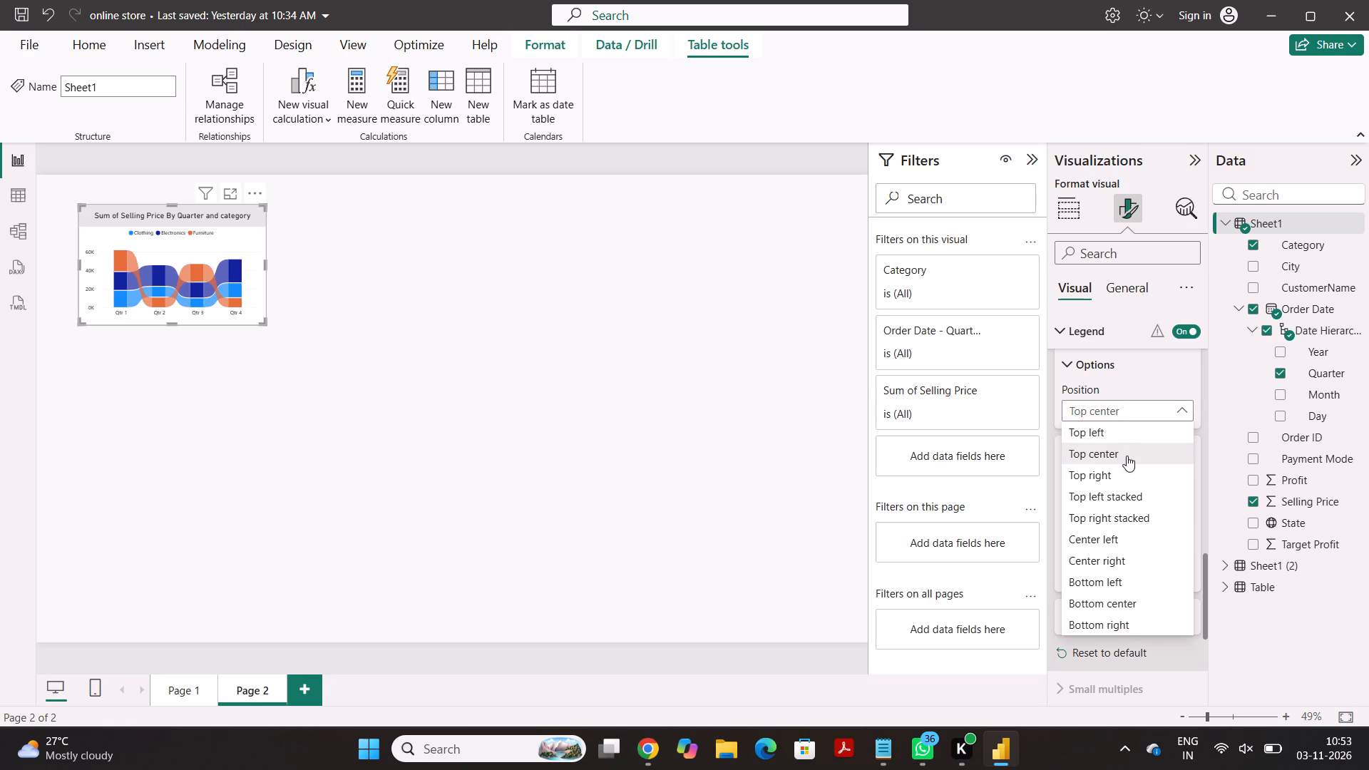
click(1130, 435)
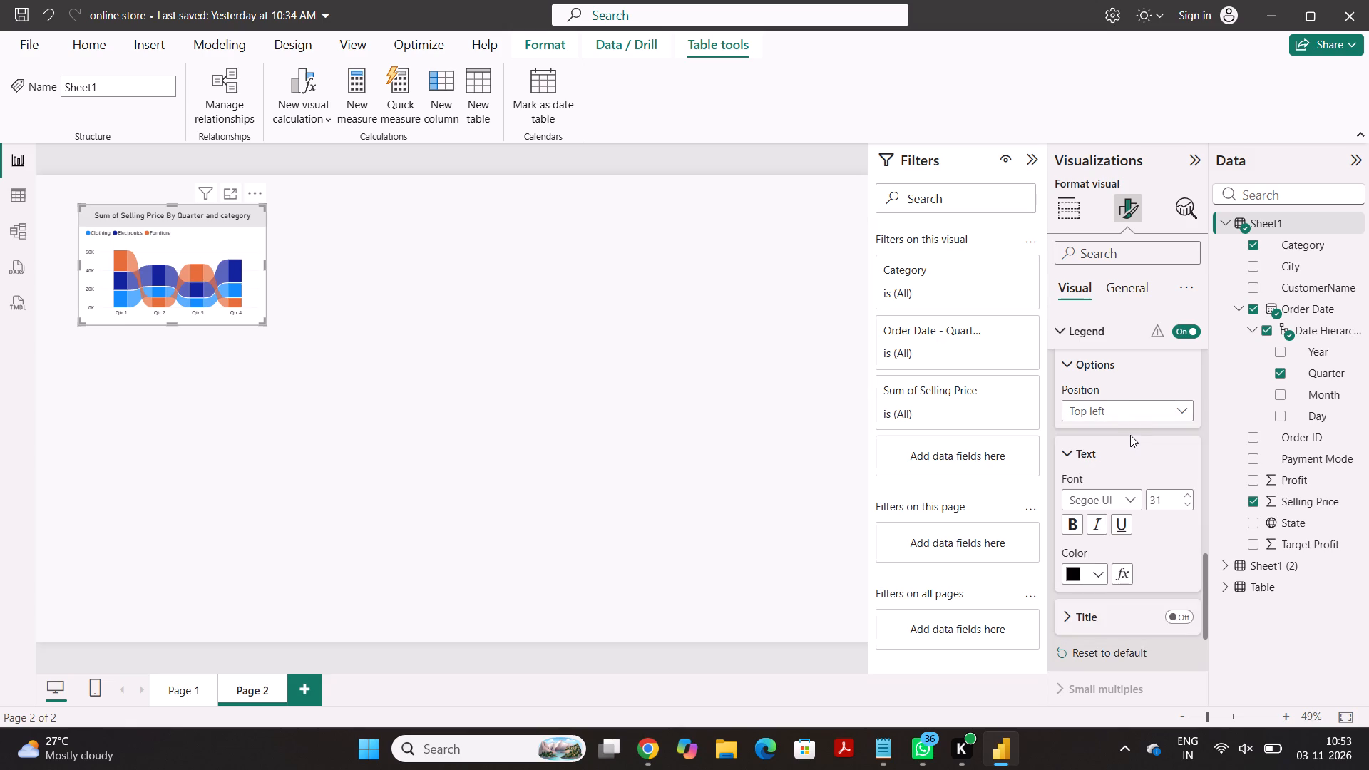
click(1133, 420)
click(1134, 473)
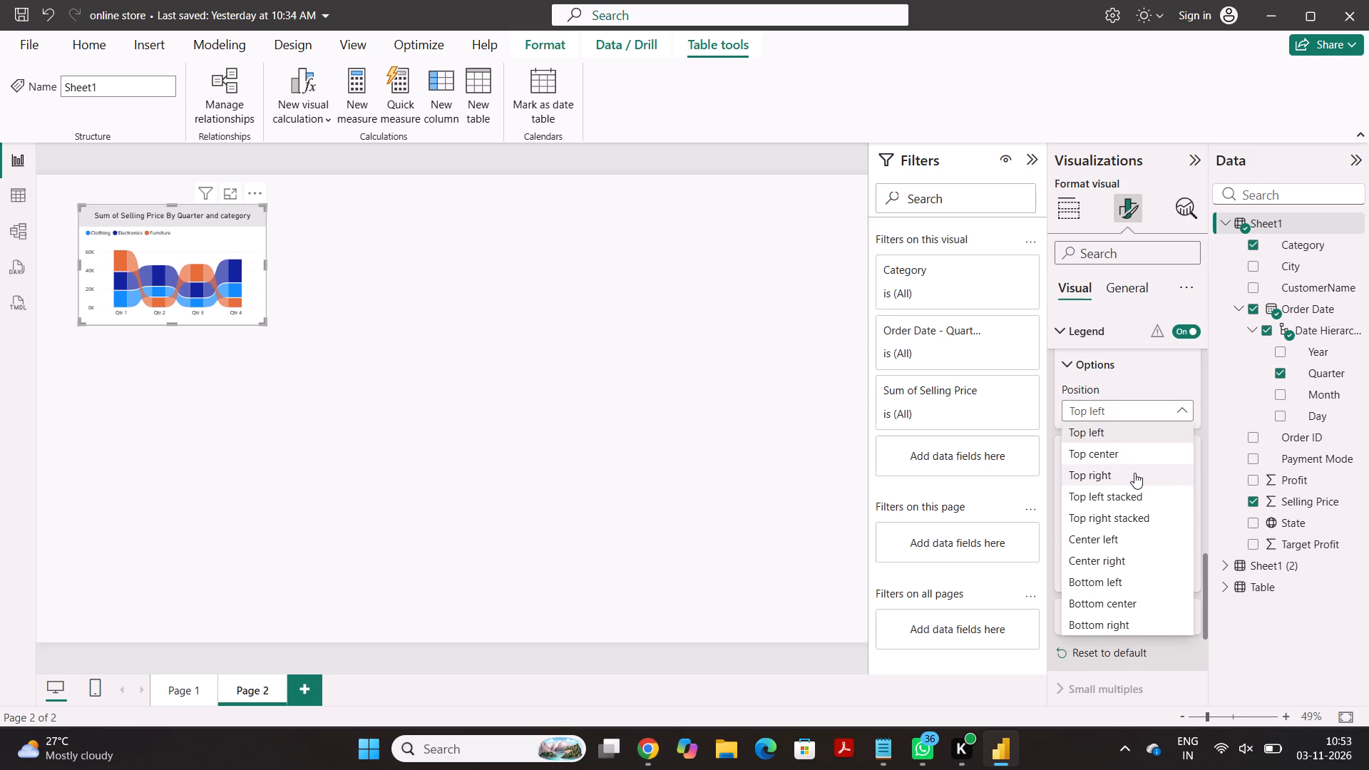
click(726, 421)
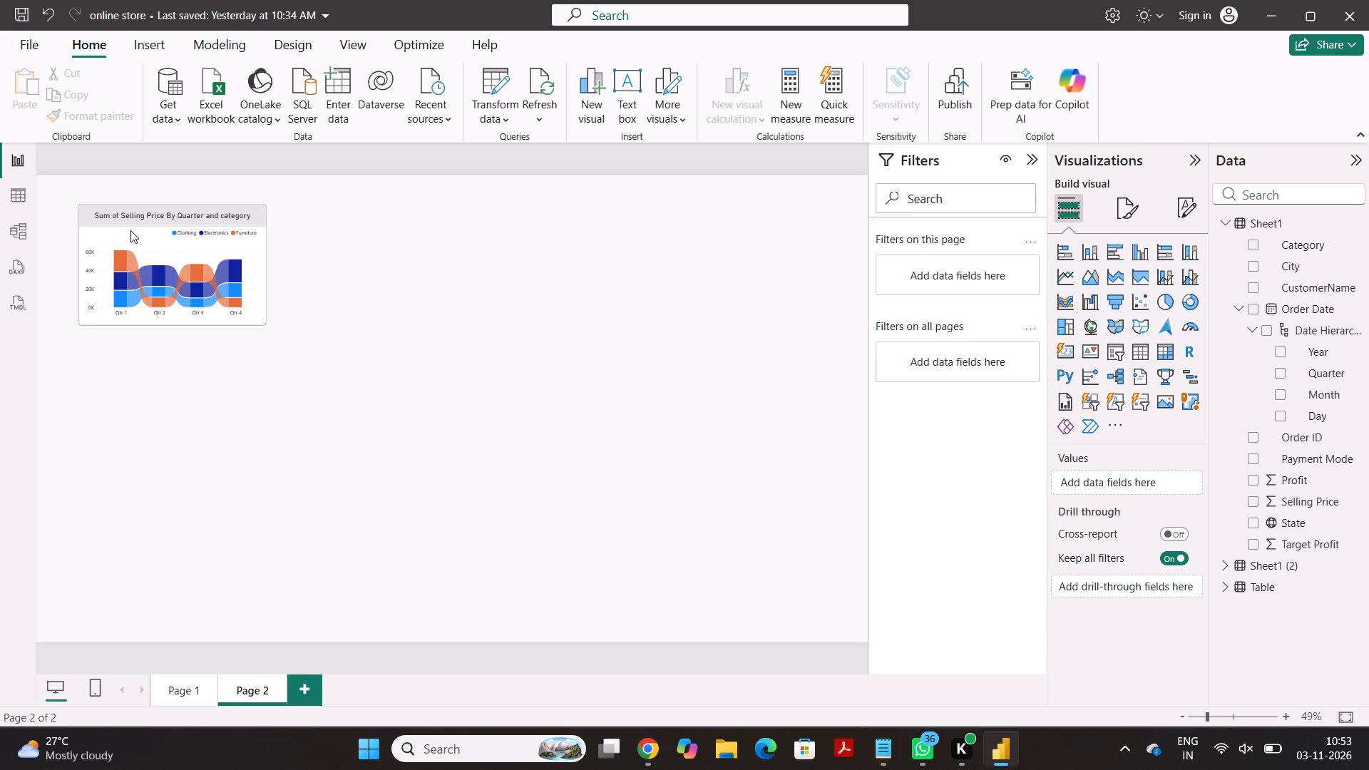
Move the ribbon chart into the upper-left corner of Page 2, just inside the page edges.
drag(130, 230, 96, 205)
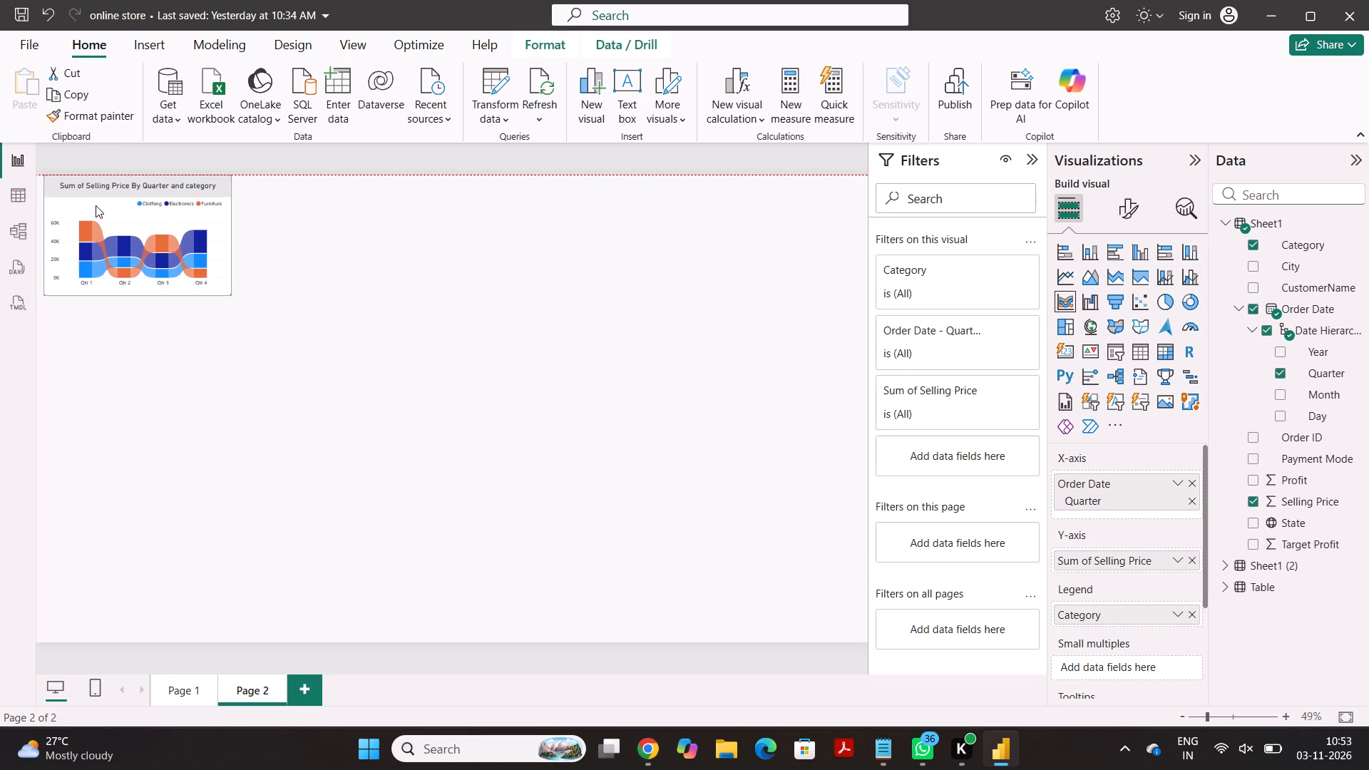
drag(96, 205, 97, 211)
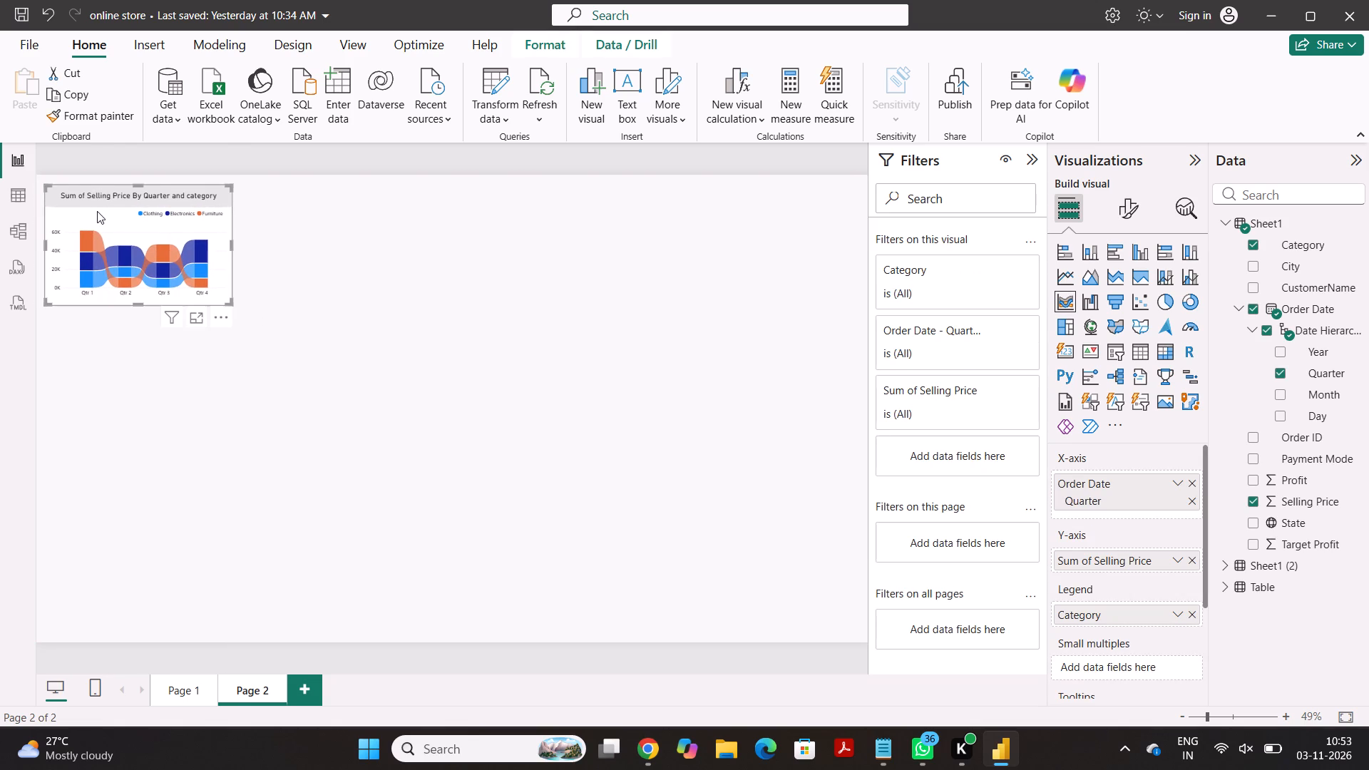
click(155, 467)
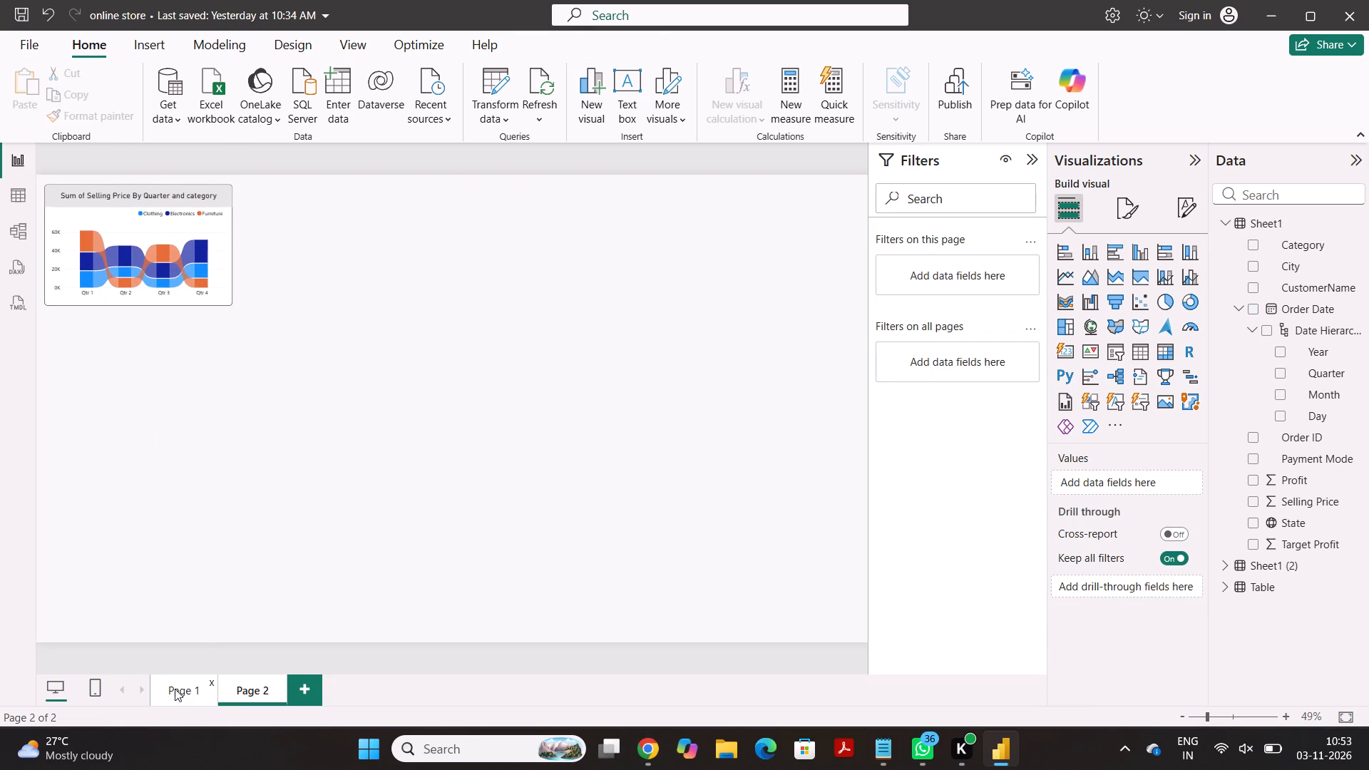
On Page 1, move the Profit vs Target Profit gauge slightly left, next to the Orders By Payment Mode chart.
click(172, 689)
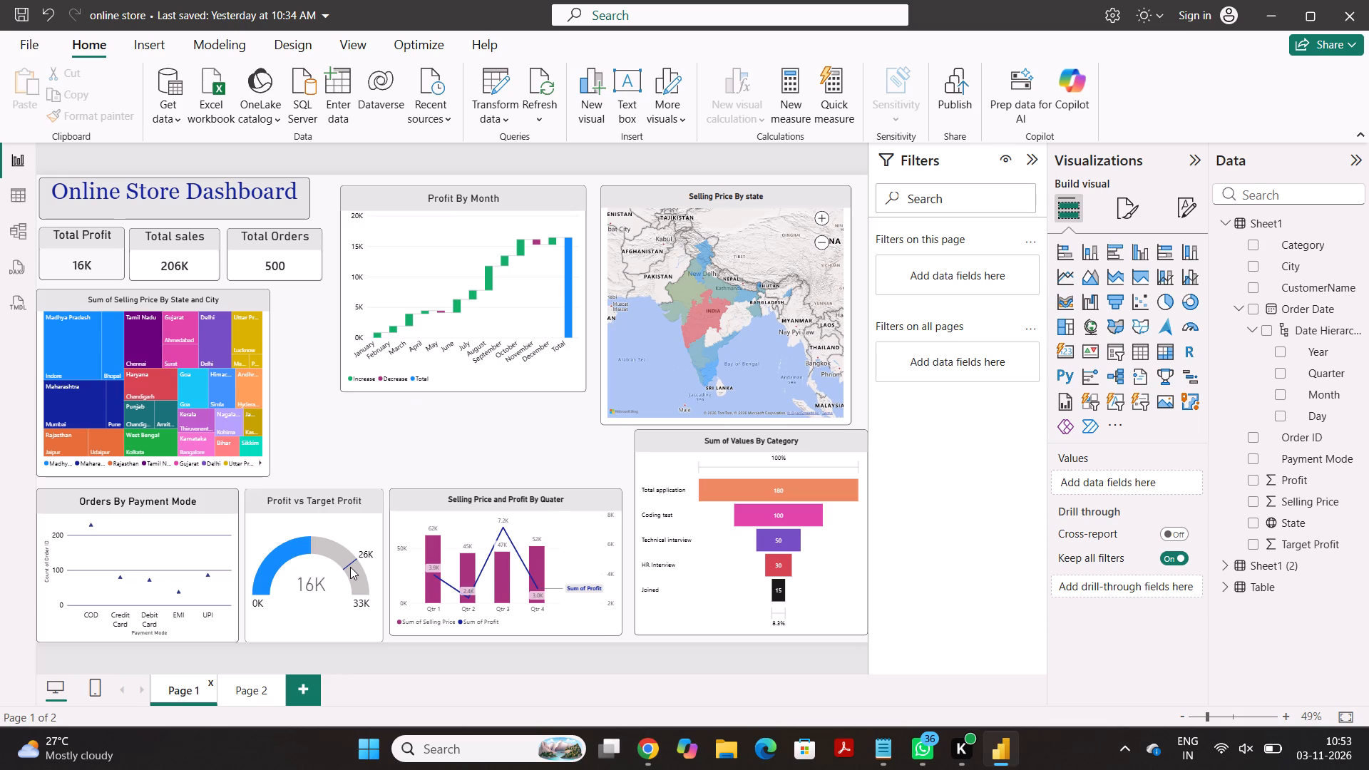
drag(350, 567, 307, 660)
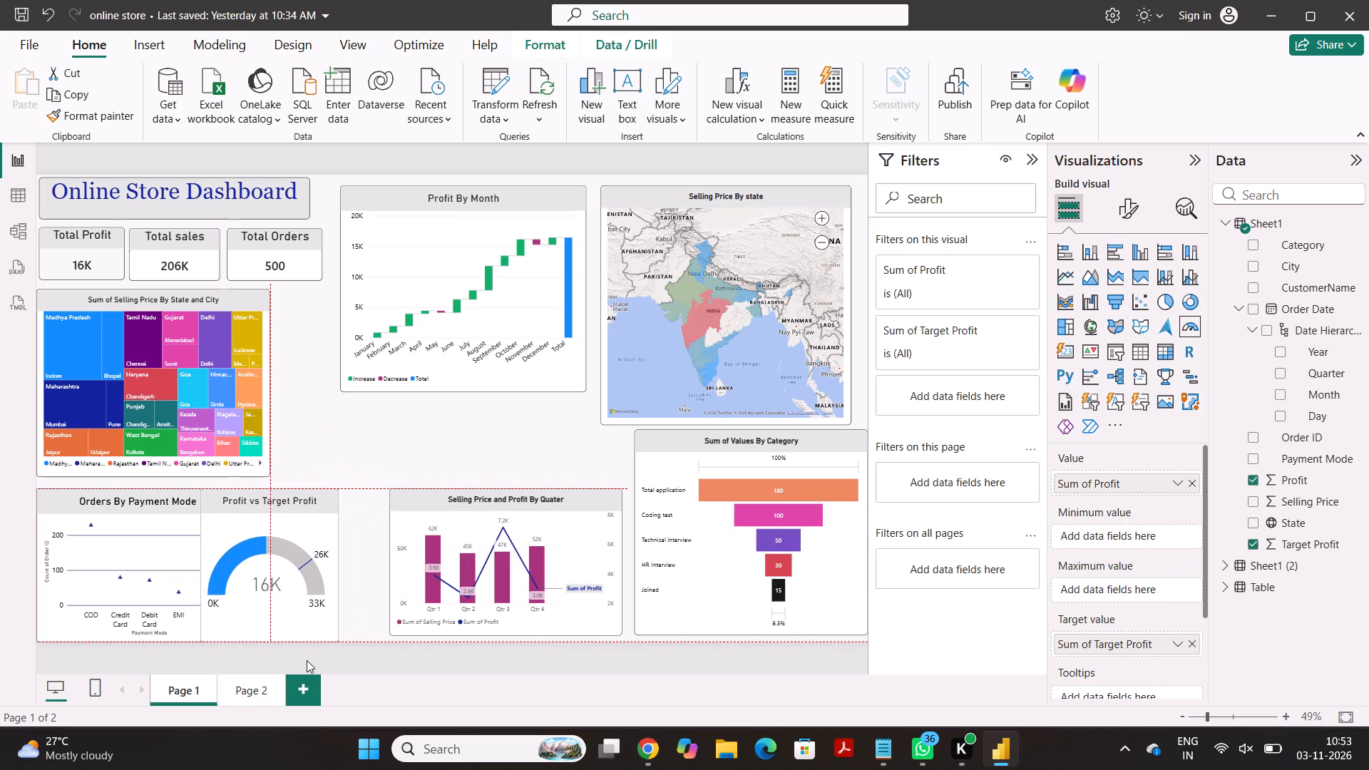
drag(307, 660, 348, 649)
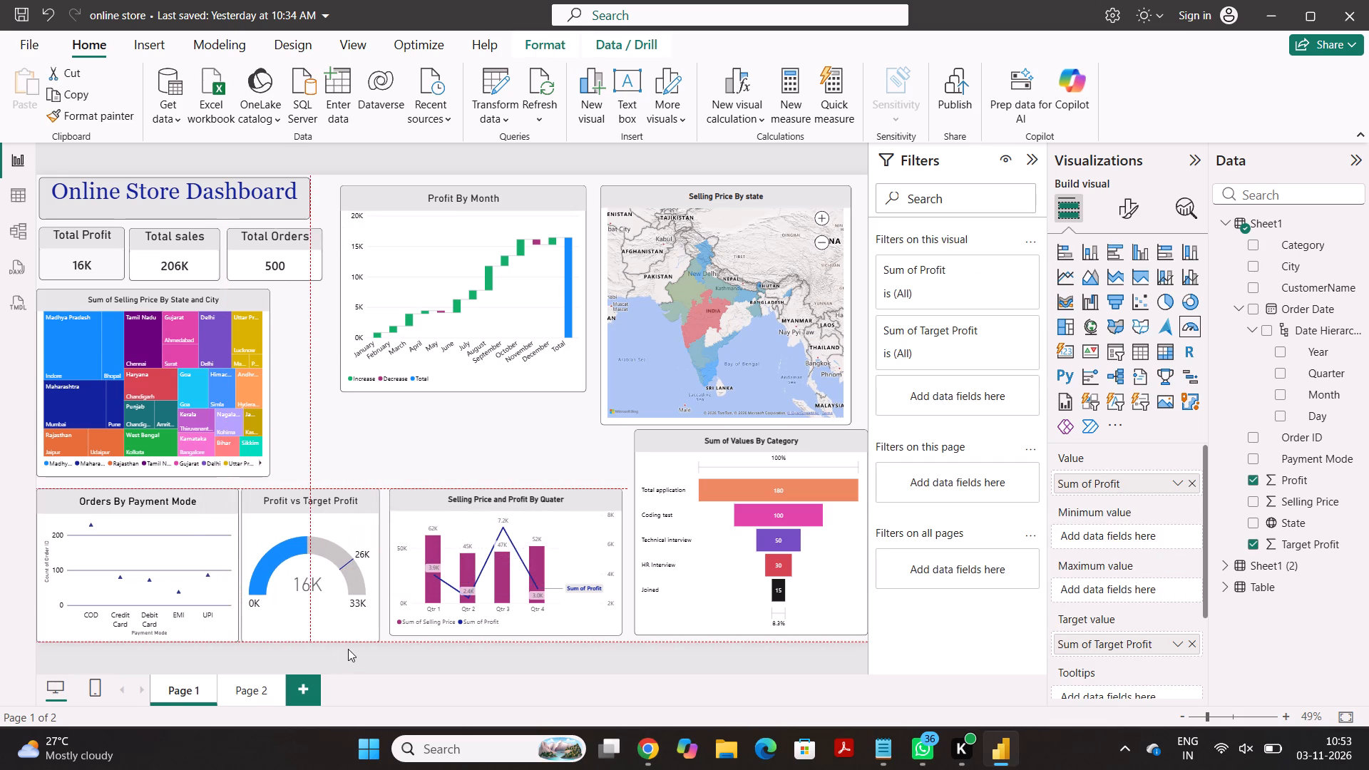
drag(348, 649, 349, 642)
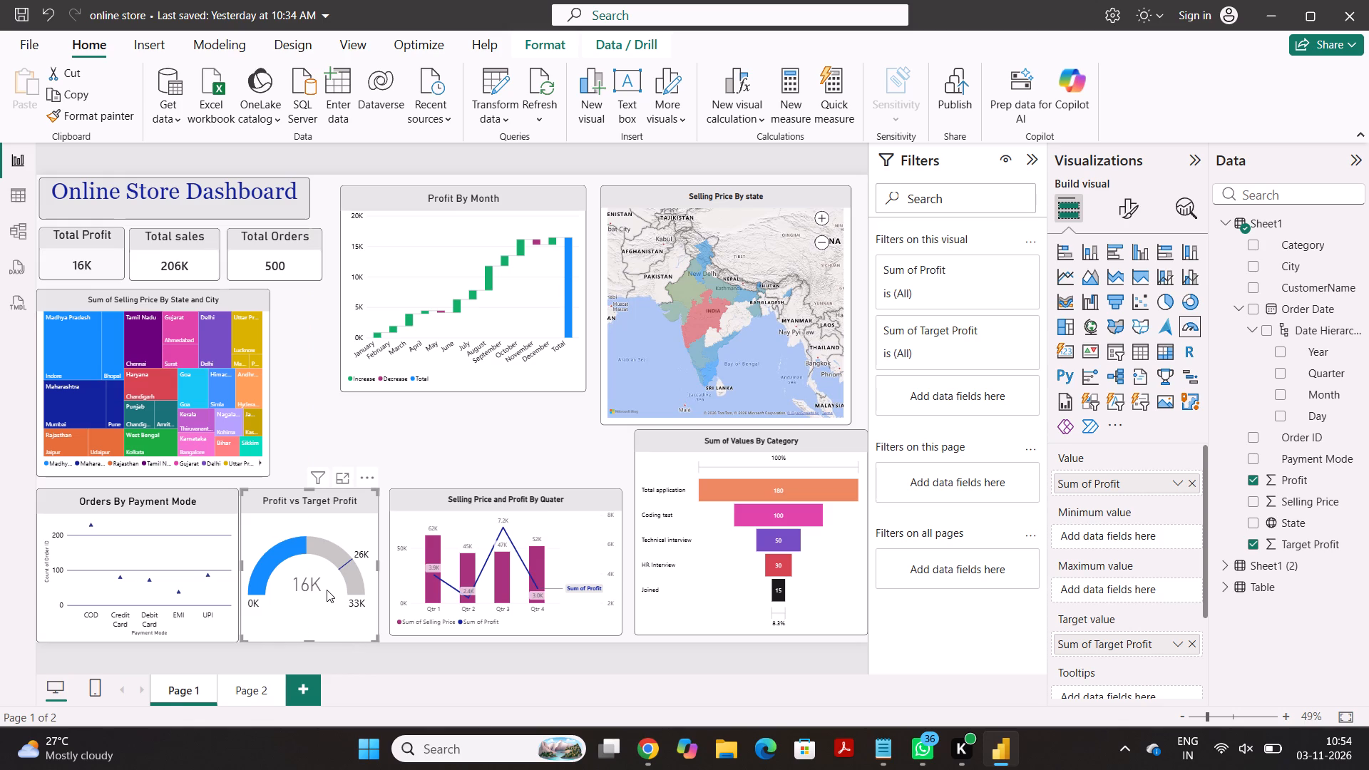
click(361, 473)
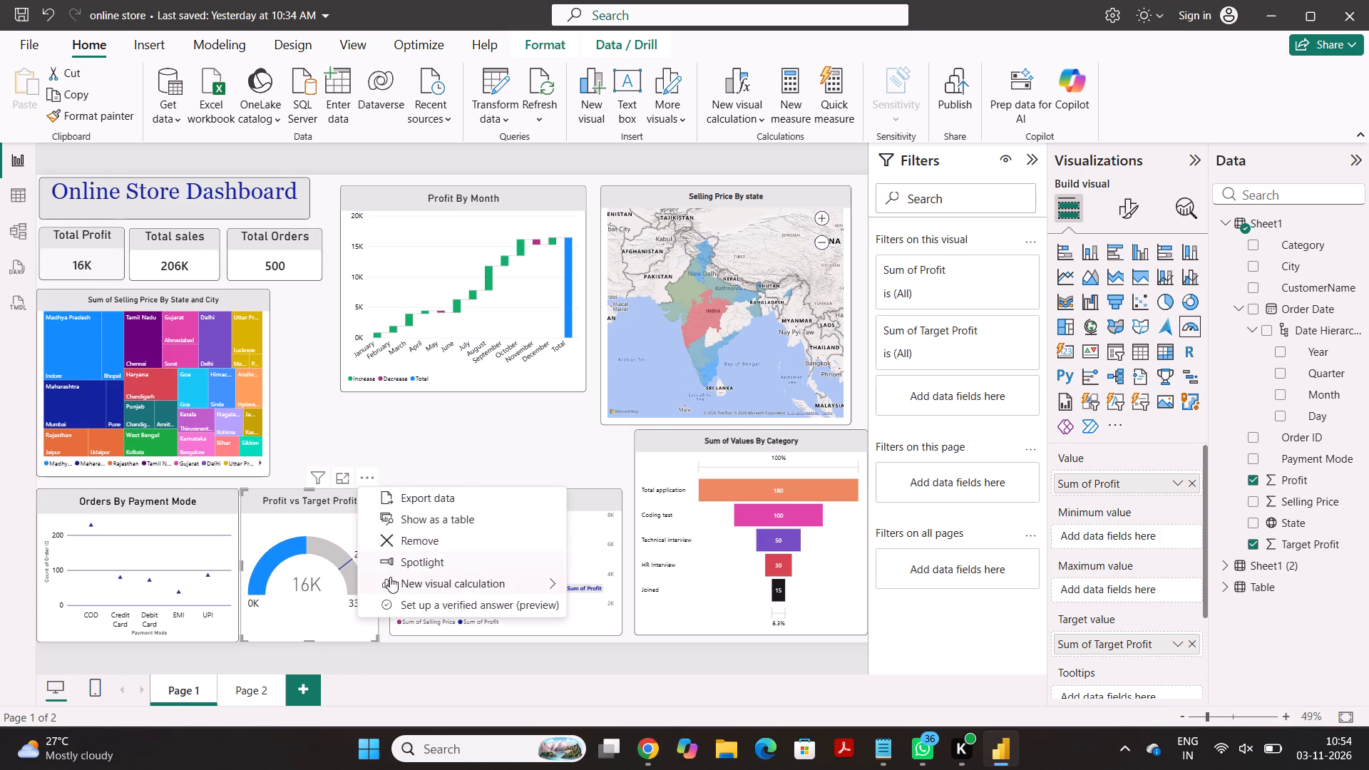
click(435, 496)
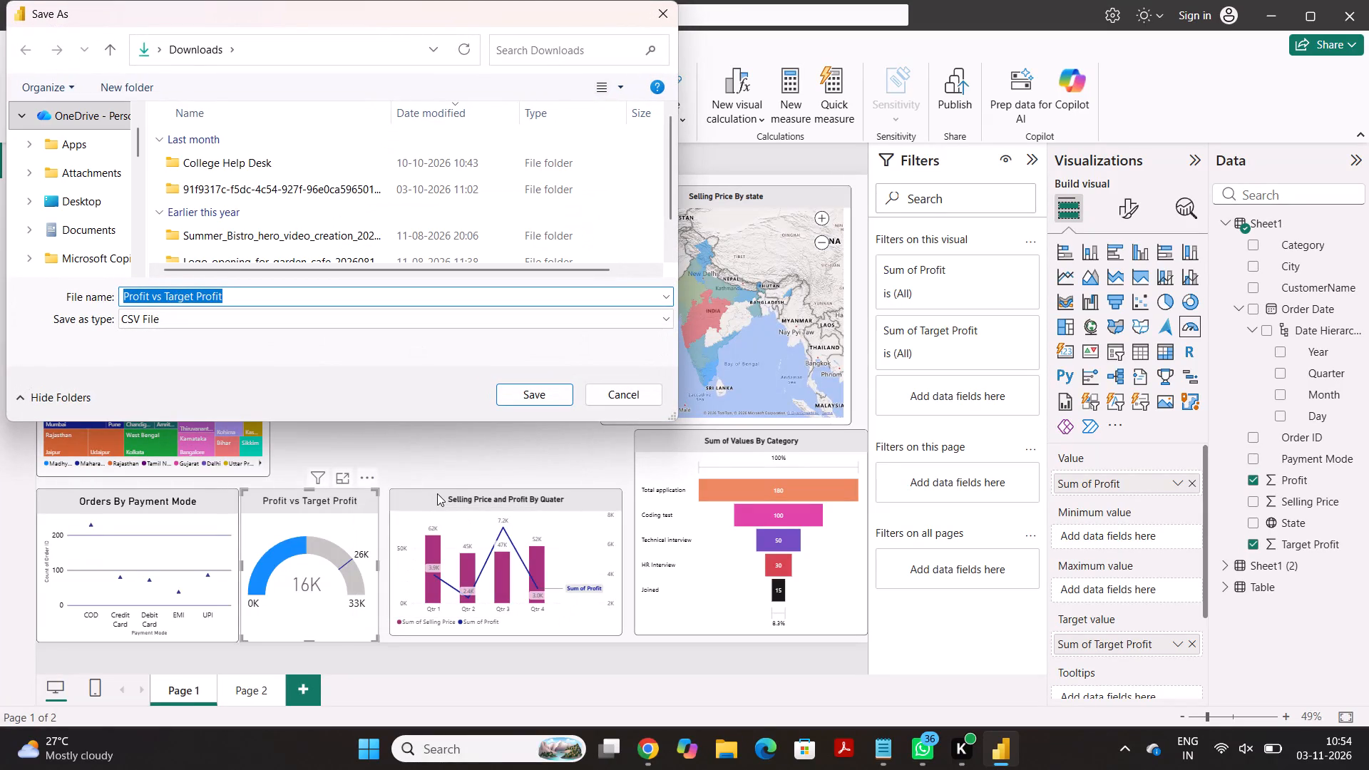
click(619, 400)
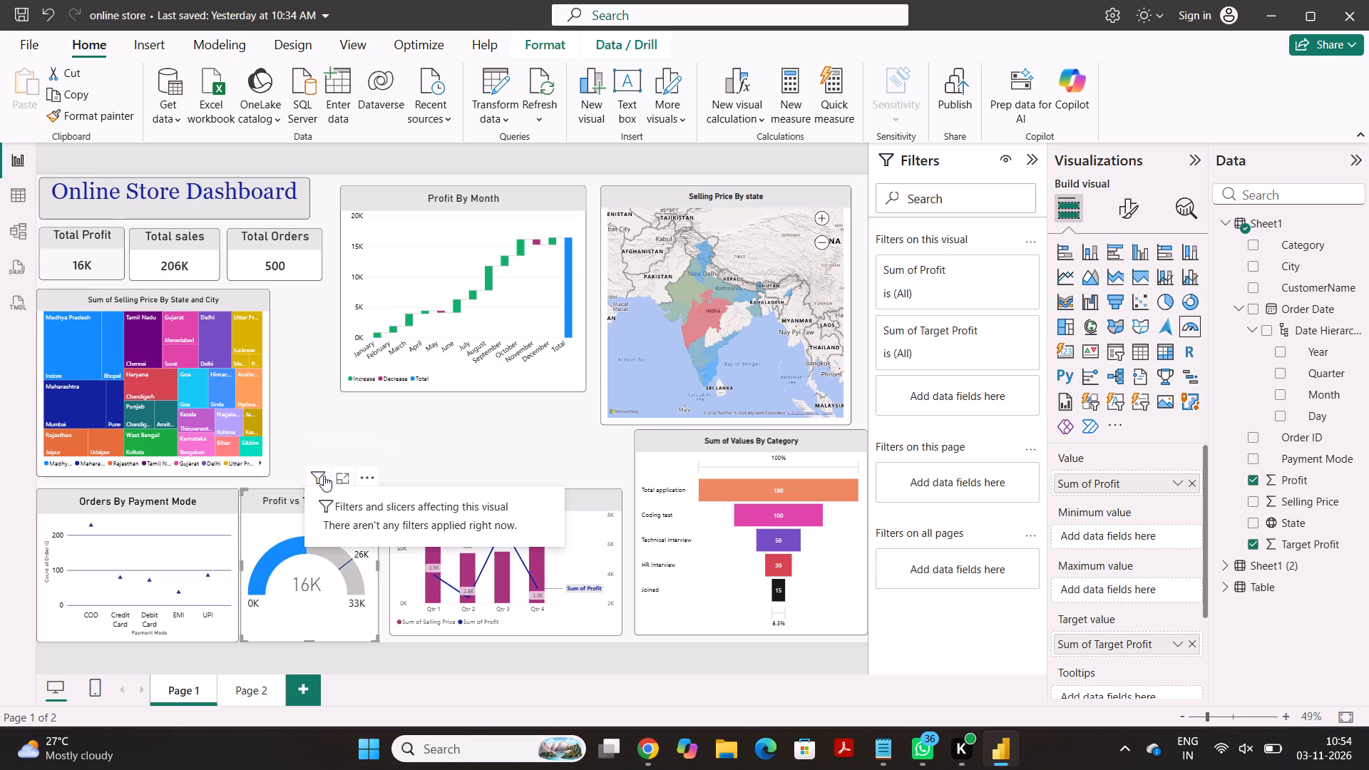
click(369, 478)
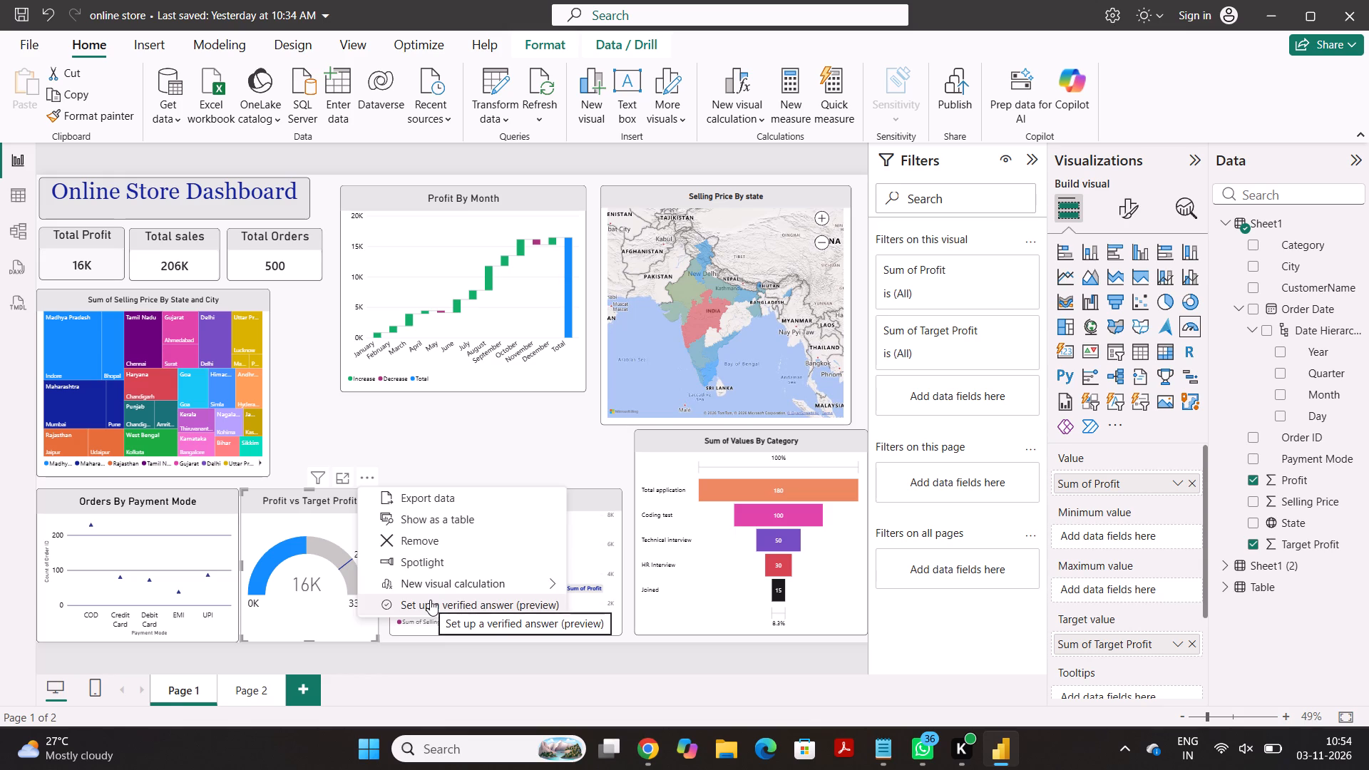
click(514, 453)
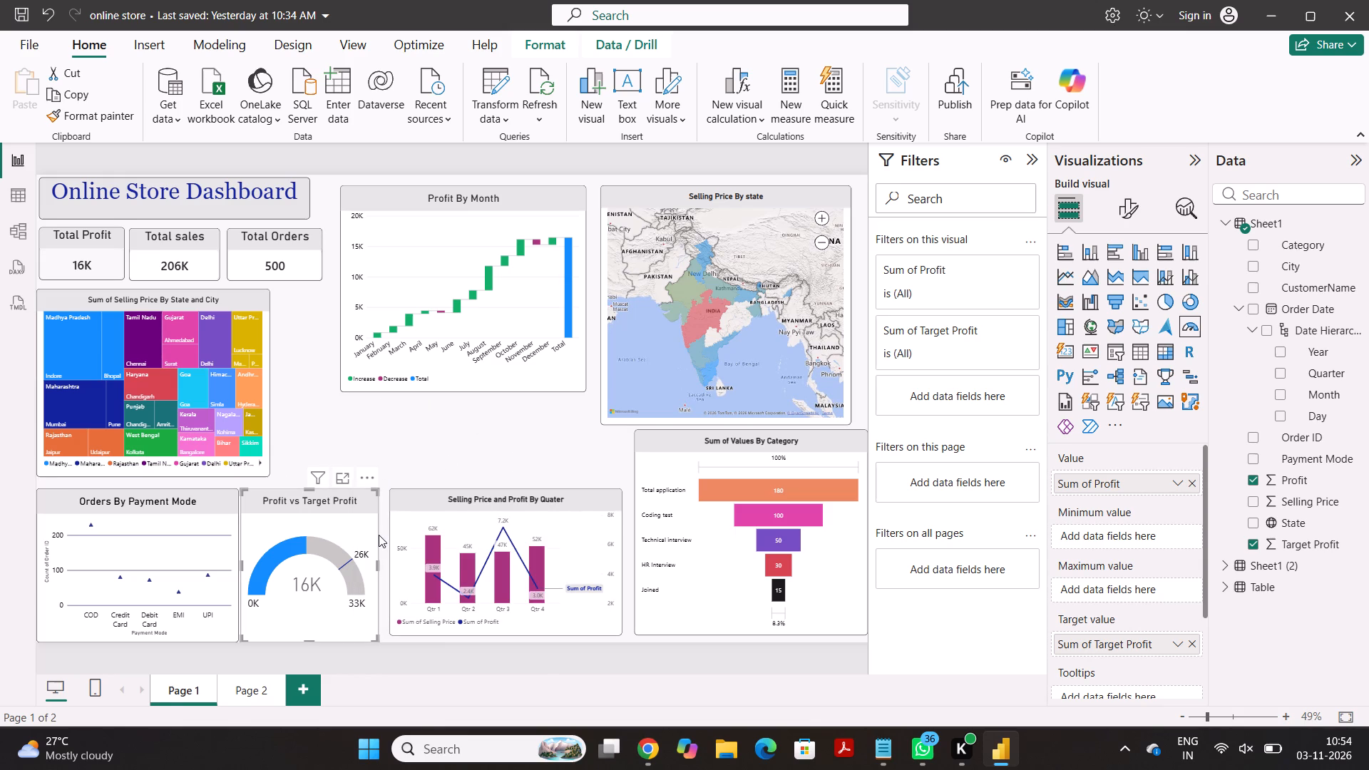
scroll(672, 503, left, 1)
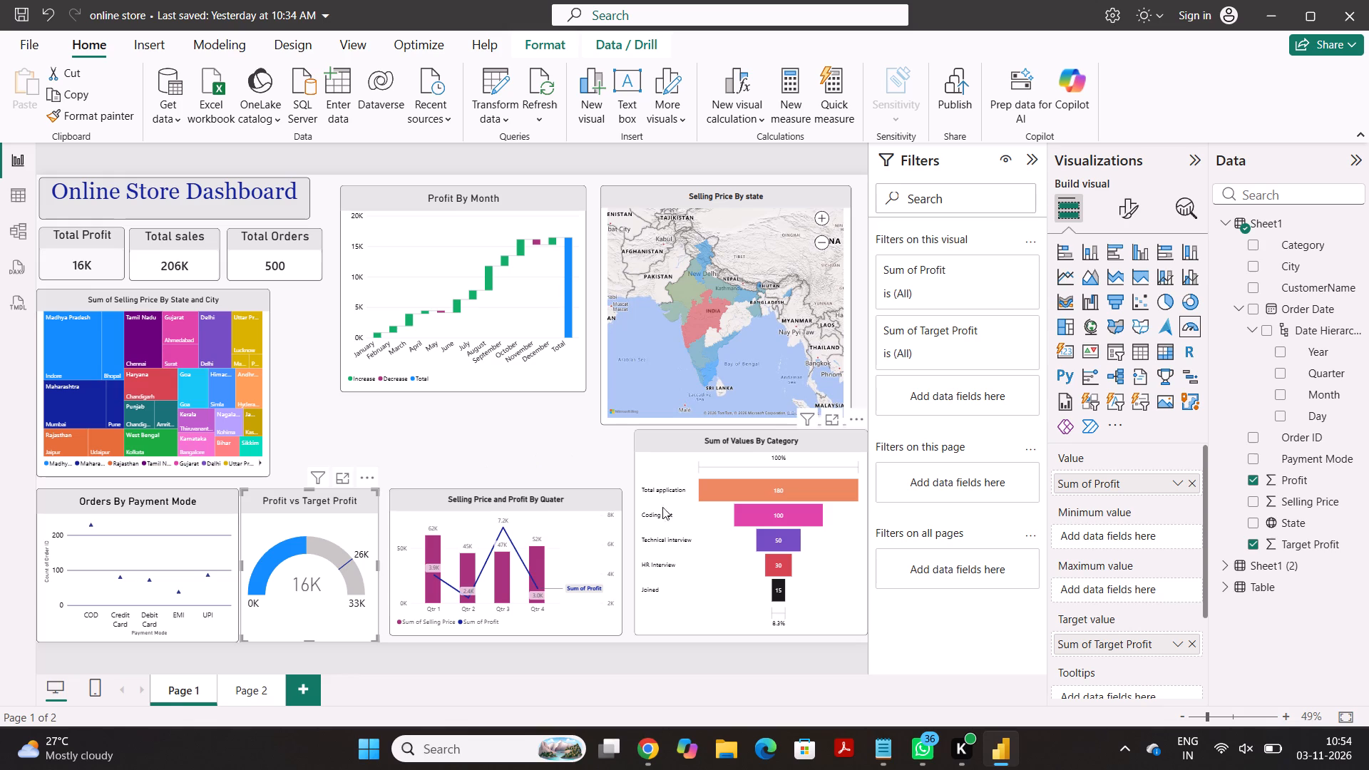
Move the Selling Price and Profit By Quater chart up, closer to the Profit By Month chart.
drag(491, 558, 491, 531)
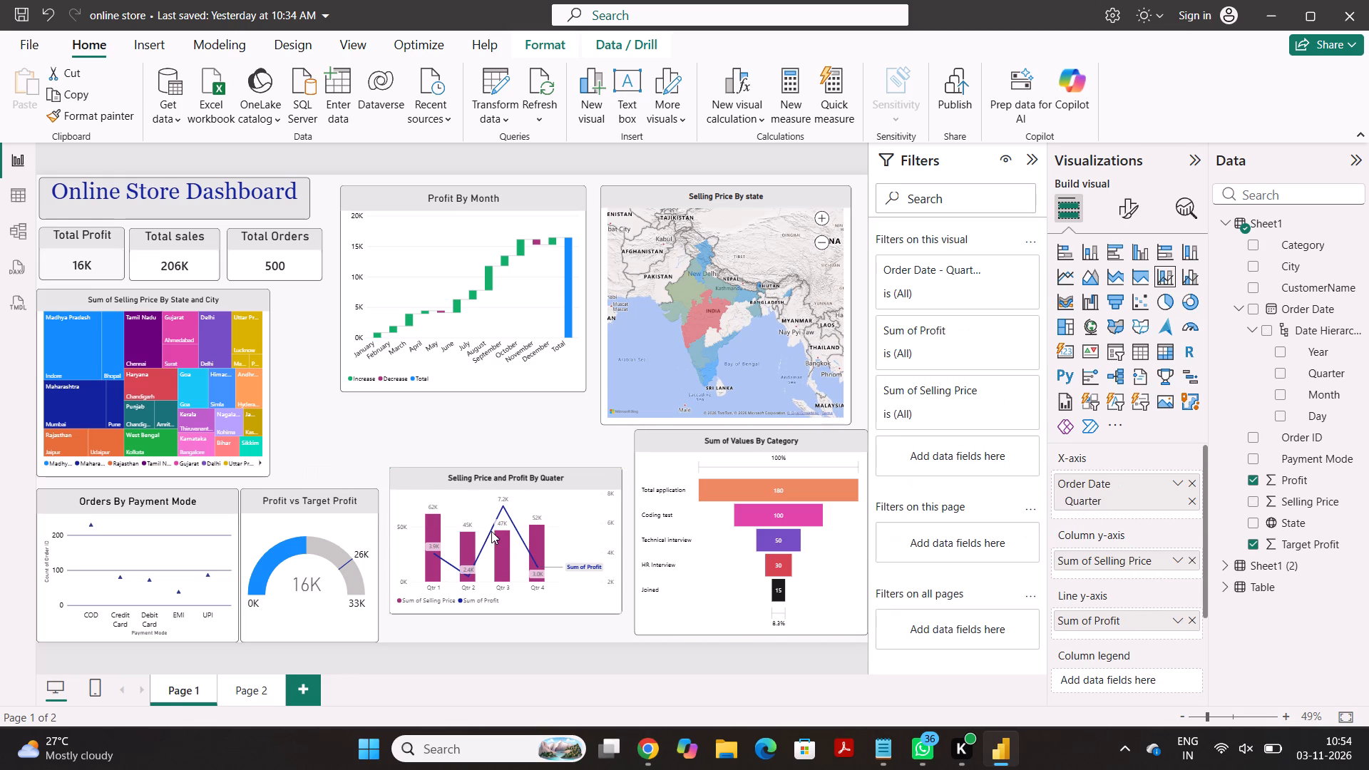
drag(488, 509, 485, 472)
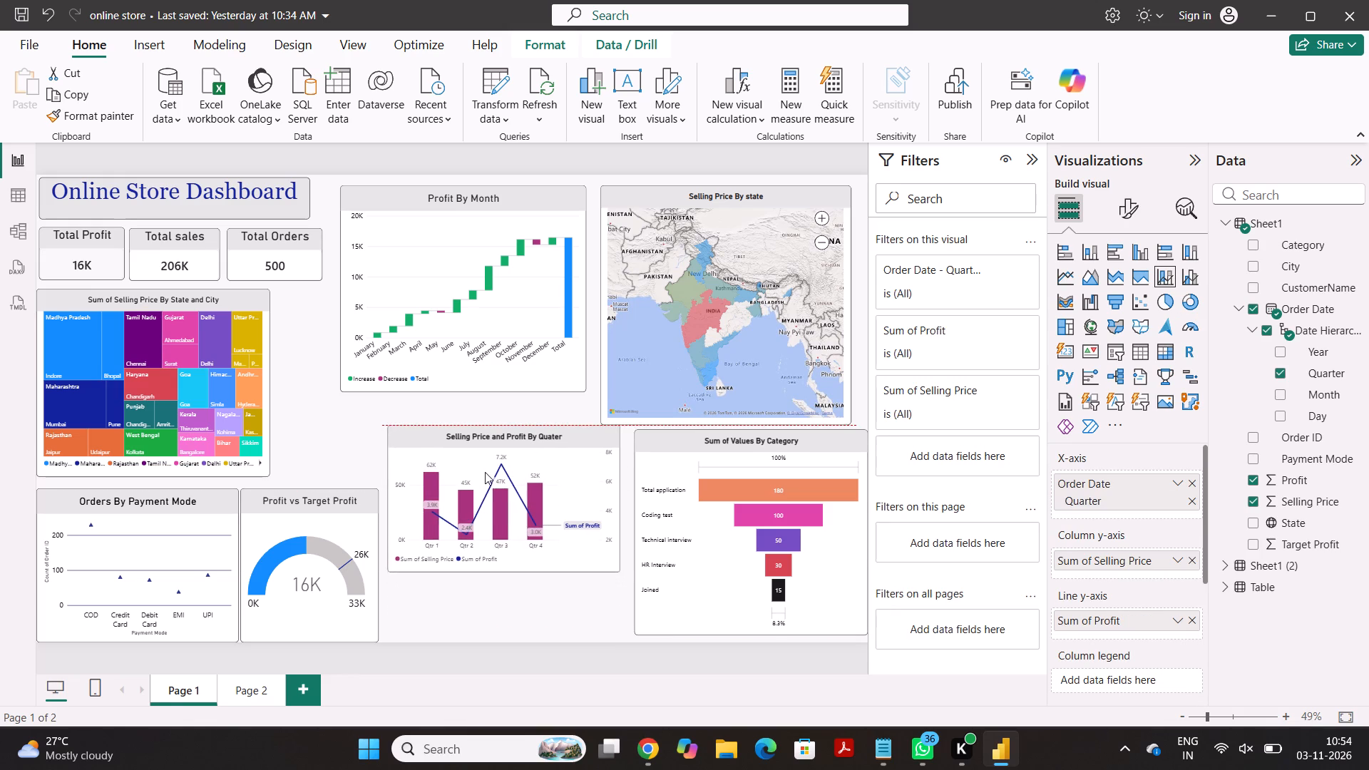
drag(485, 472, 485, 485)
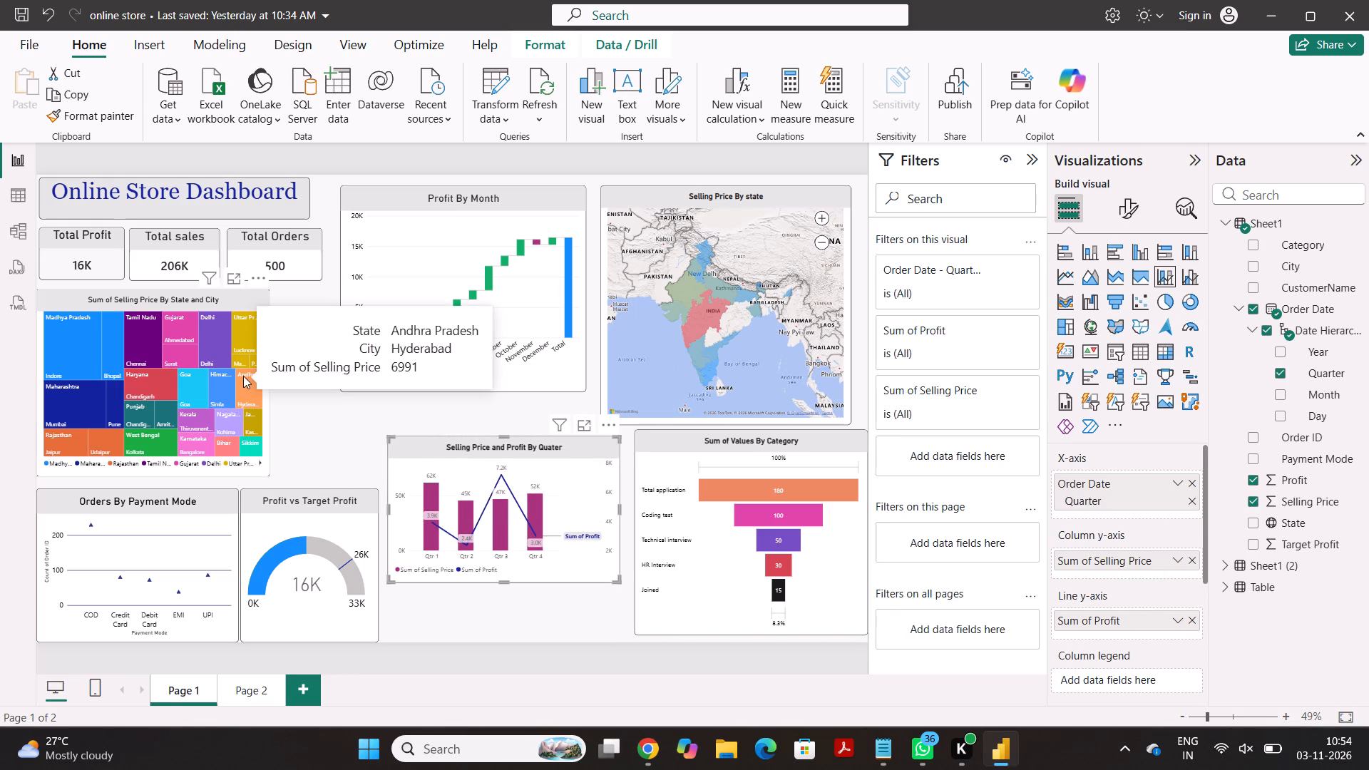
Move the Sum of Selling Price By State and City treemap slightly right, keeping it directly beneath the total cards.
drag(243, 376, 273, 381)
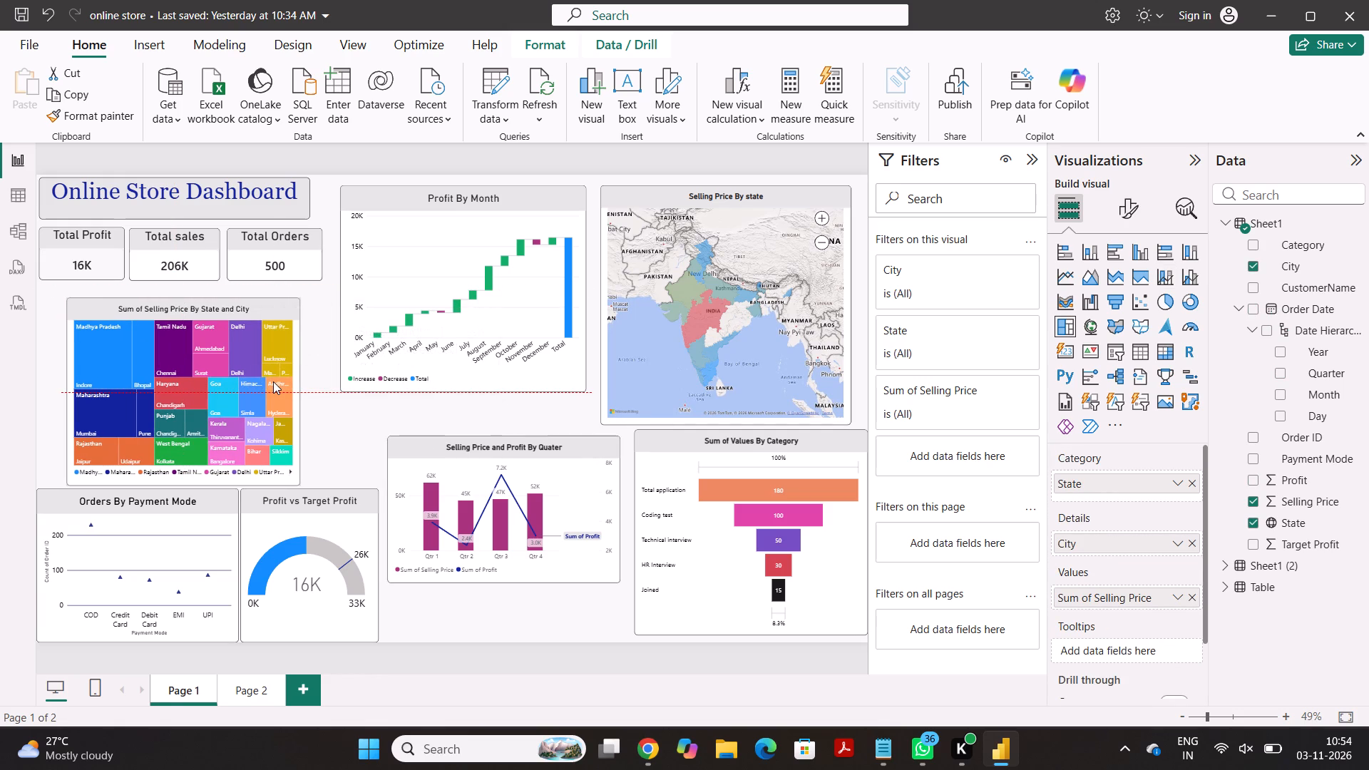
drag(273, 381, 267, 376)
click(327, 404)
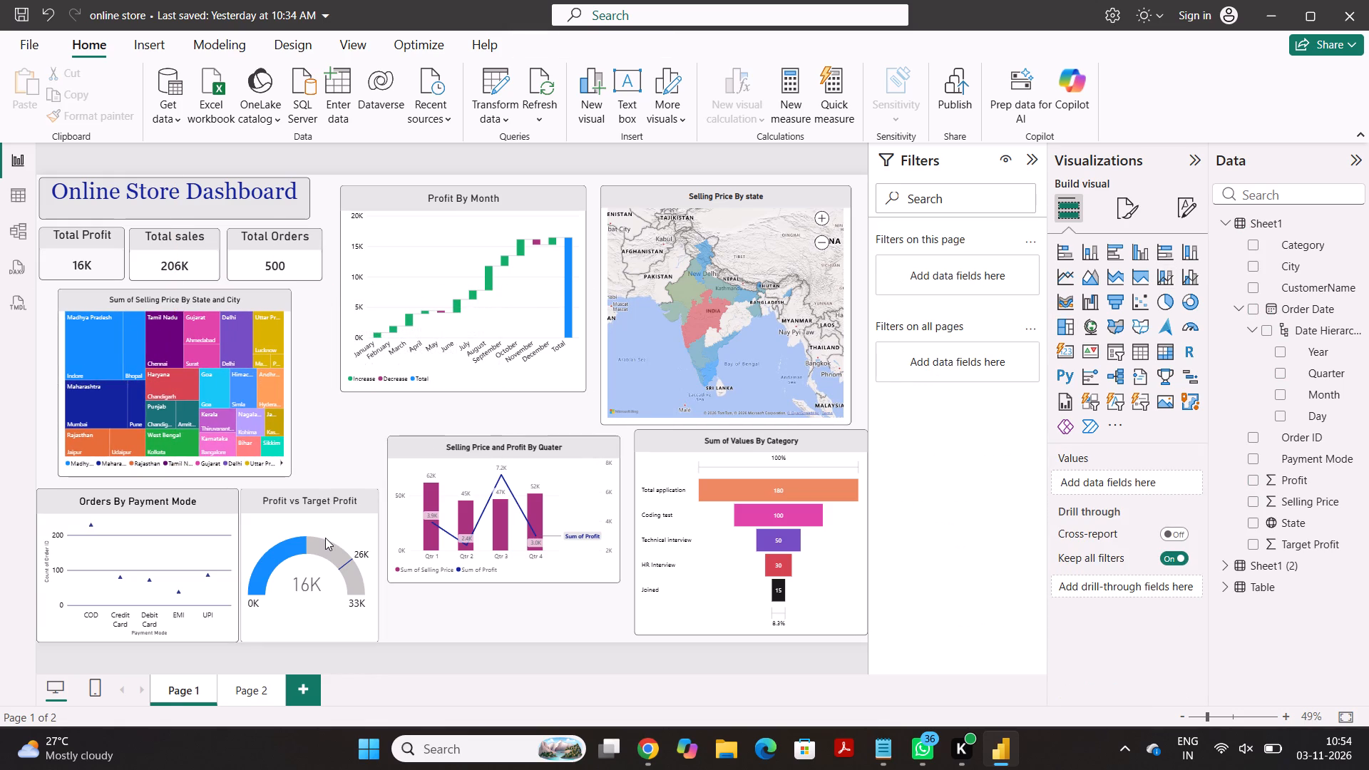
click(440, 609)
Reposition the Profit vs Target Profit gauge slightly right, leaving a small gap after the Orders By Payment Mode chart.
drag(312, 612, 361, 623)
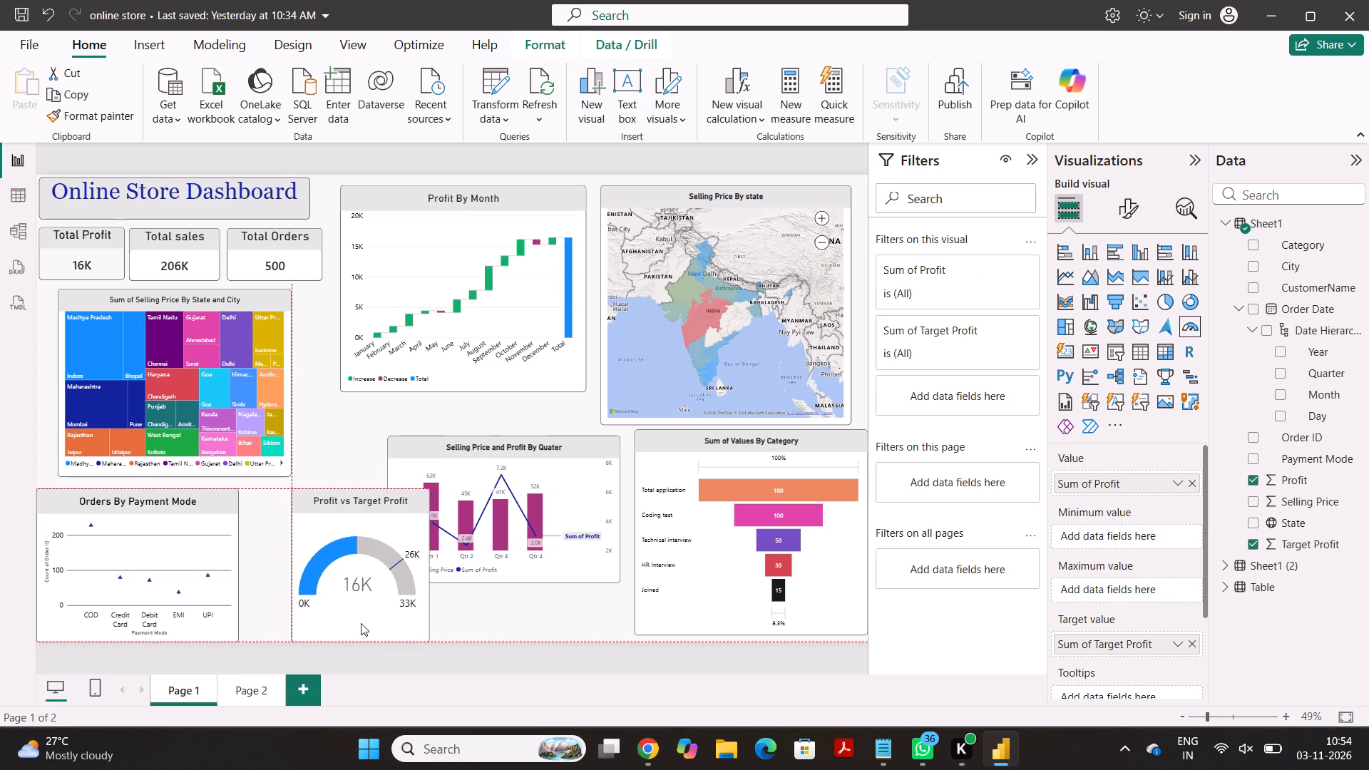
drag(361, 623, 530, 729)
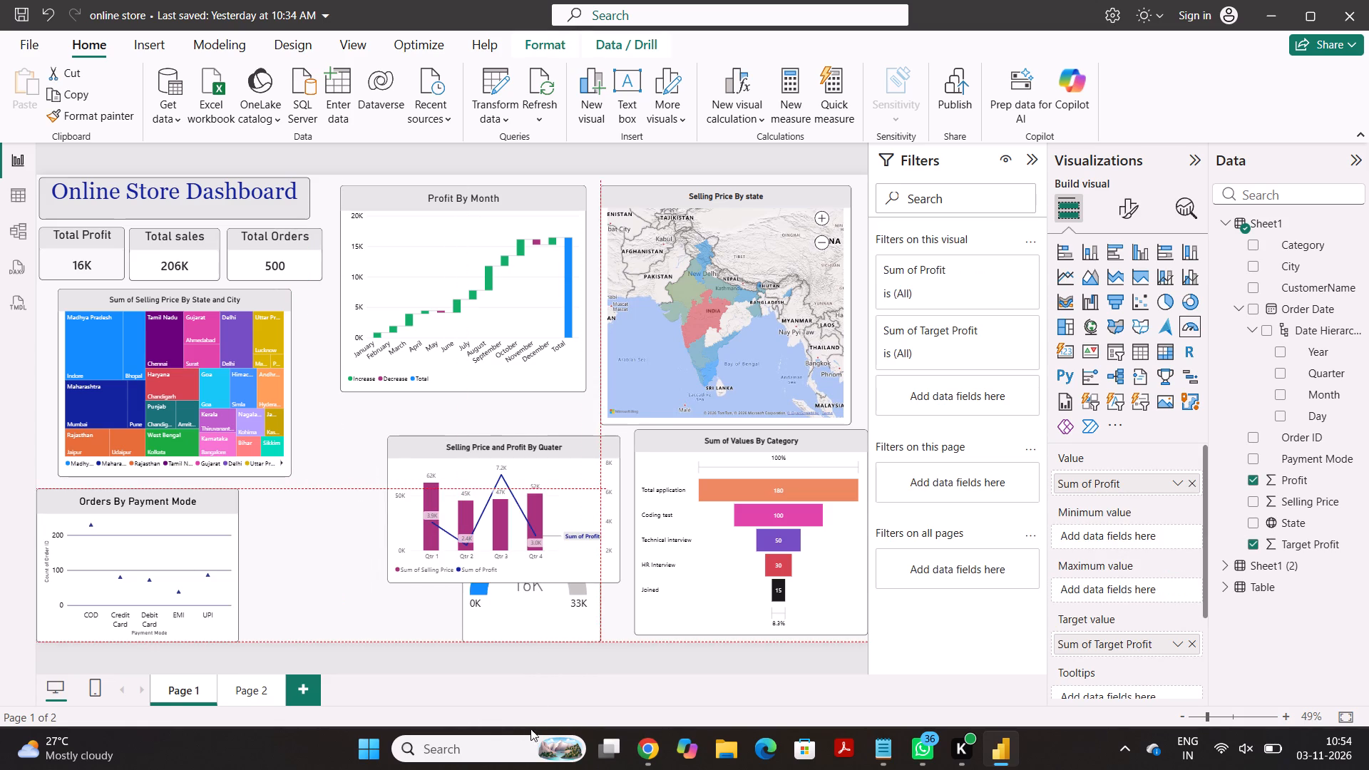
drag(530, 729, 324, 697)
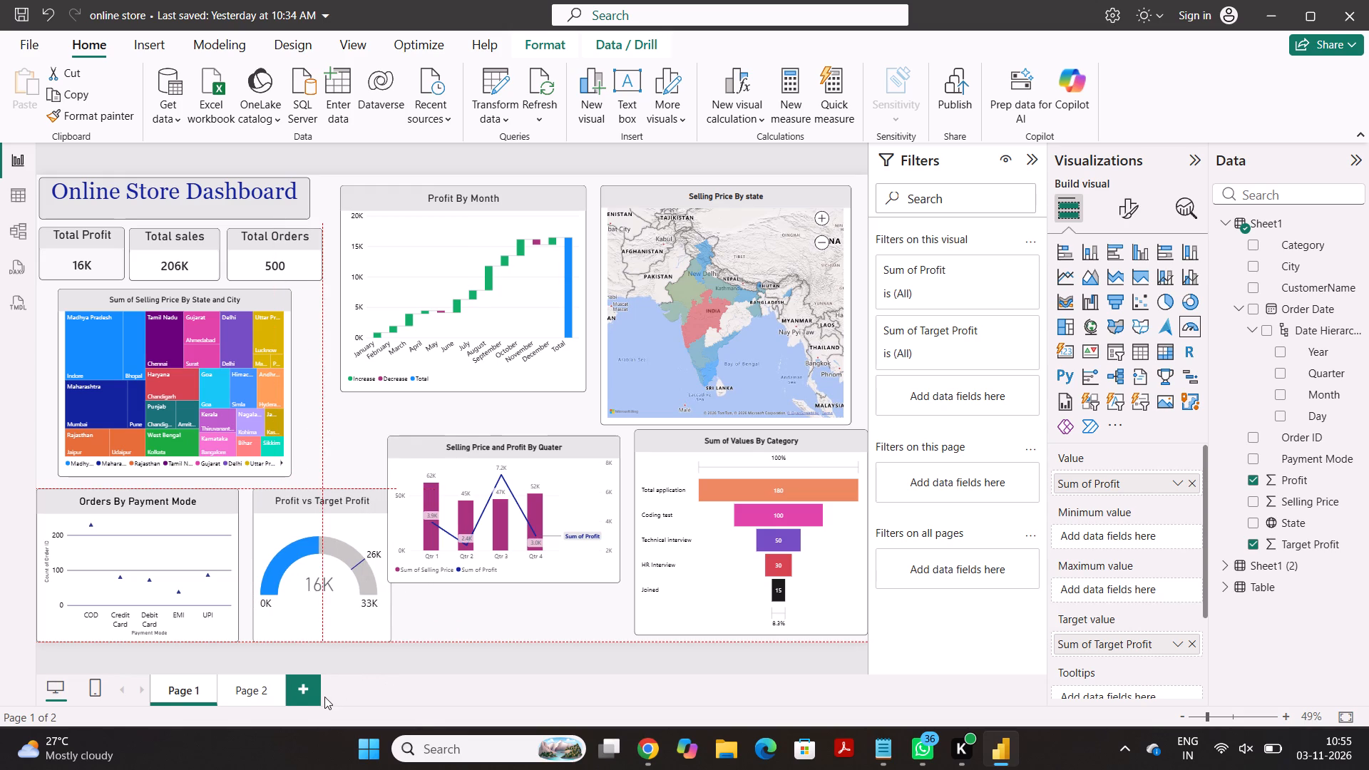
drag(324, 697, 315, 697)
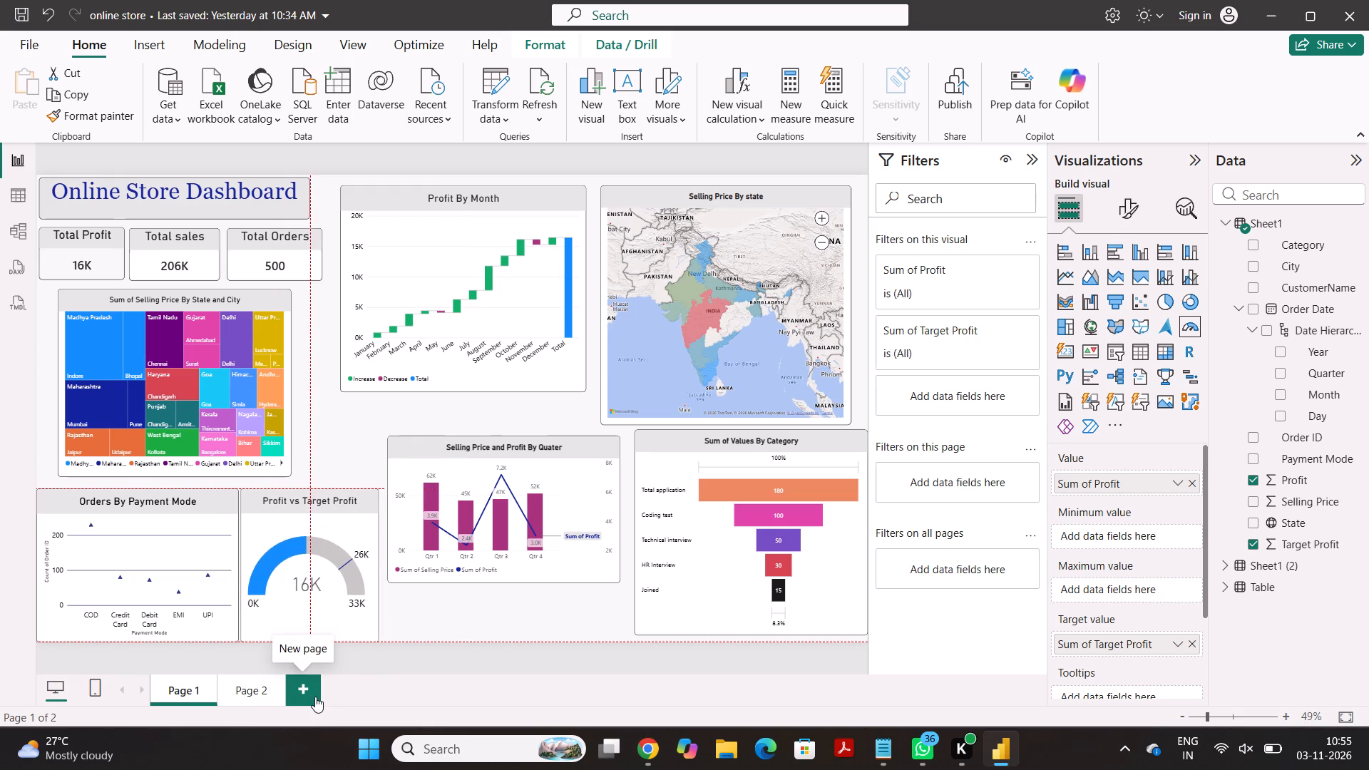
drag(315, 697, 318, 697)
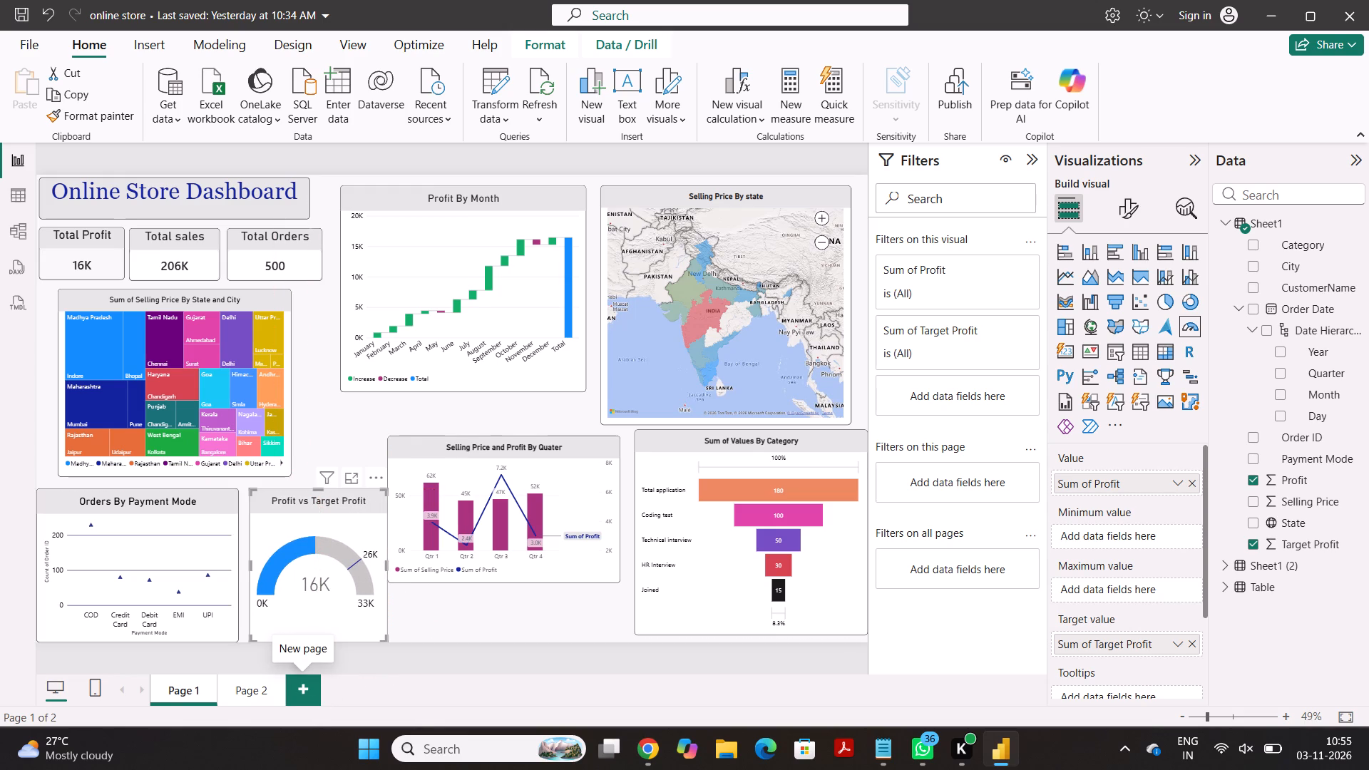
click(323, 616)
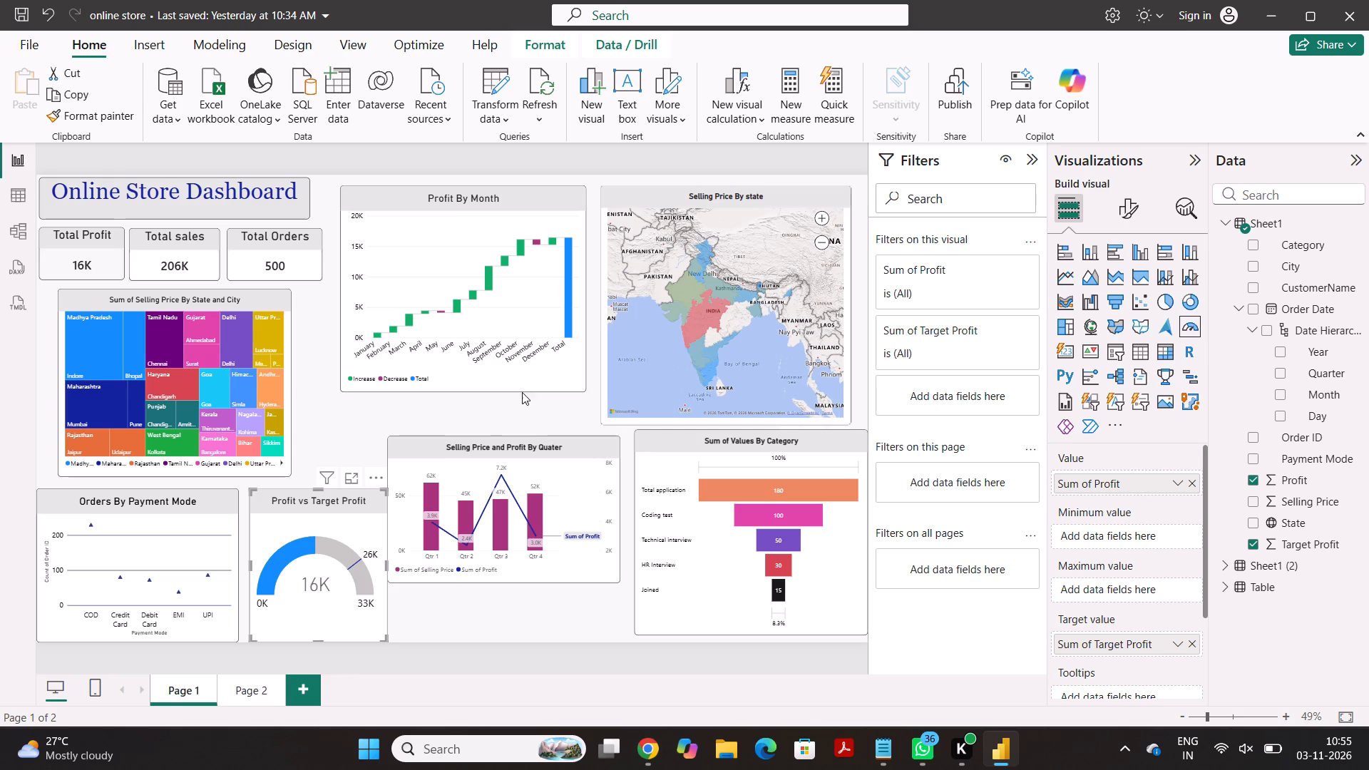
click(466, 421)
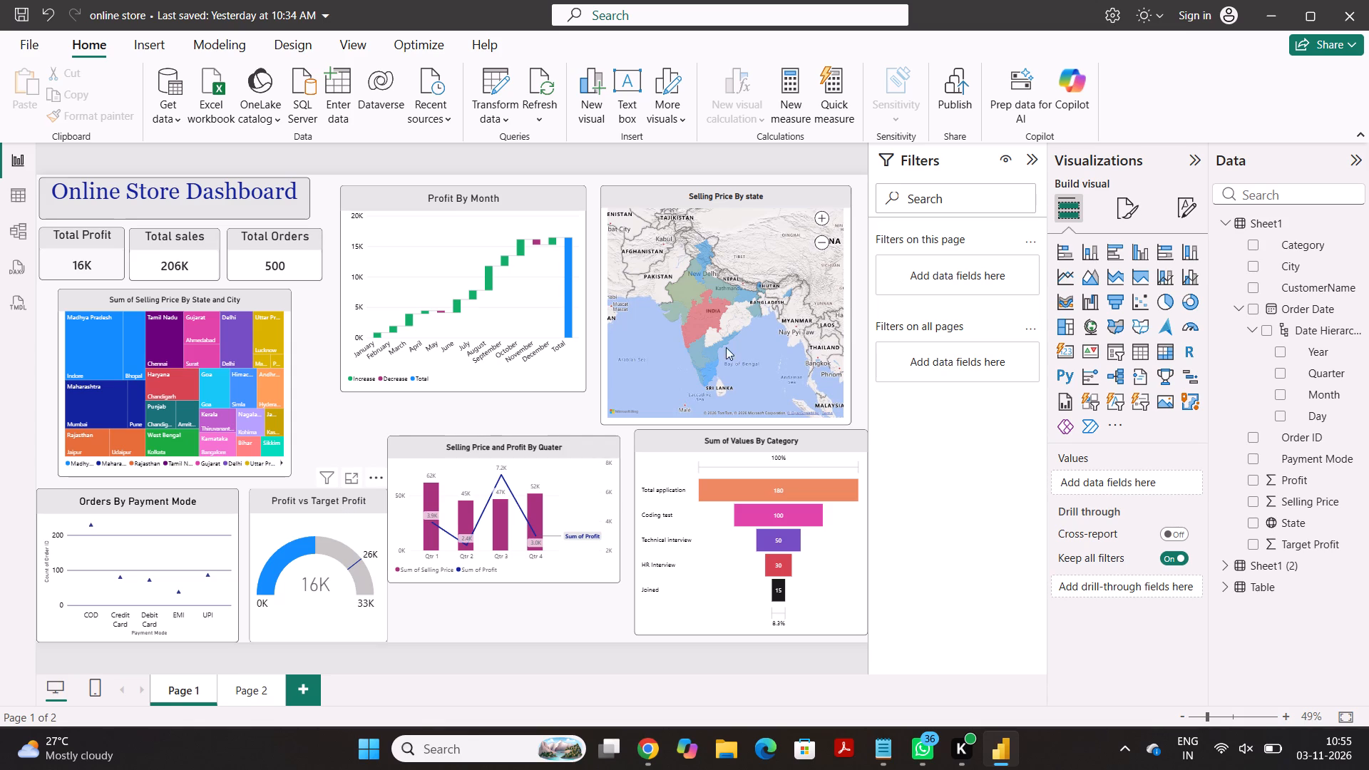
Remove bold formatting from the title of the Selling Price By state map.
click(732, 276)
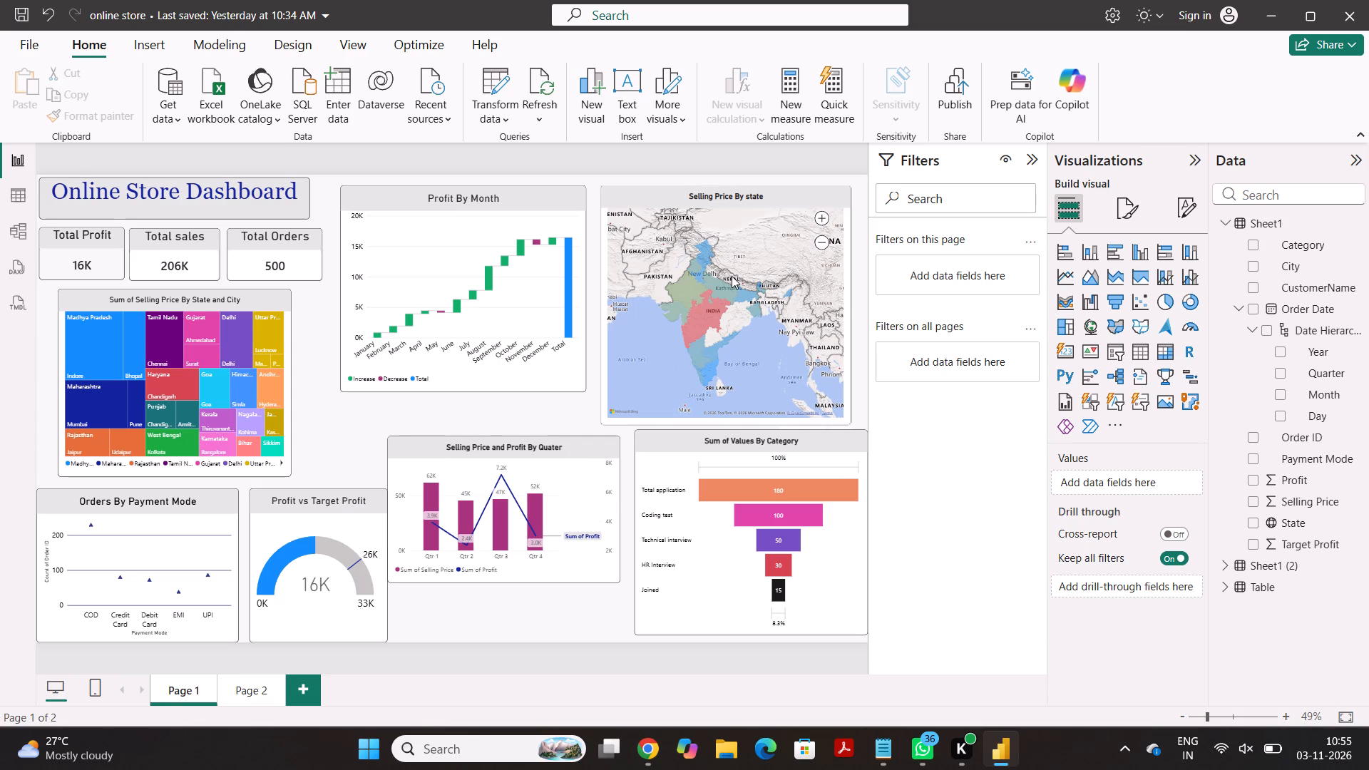
click(1117, 212)
click(1111, 289)
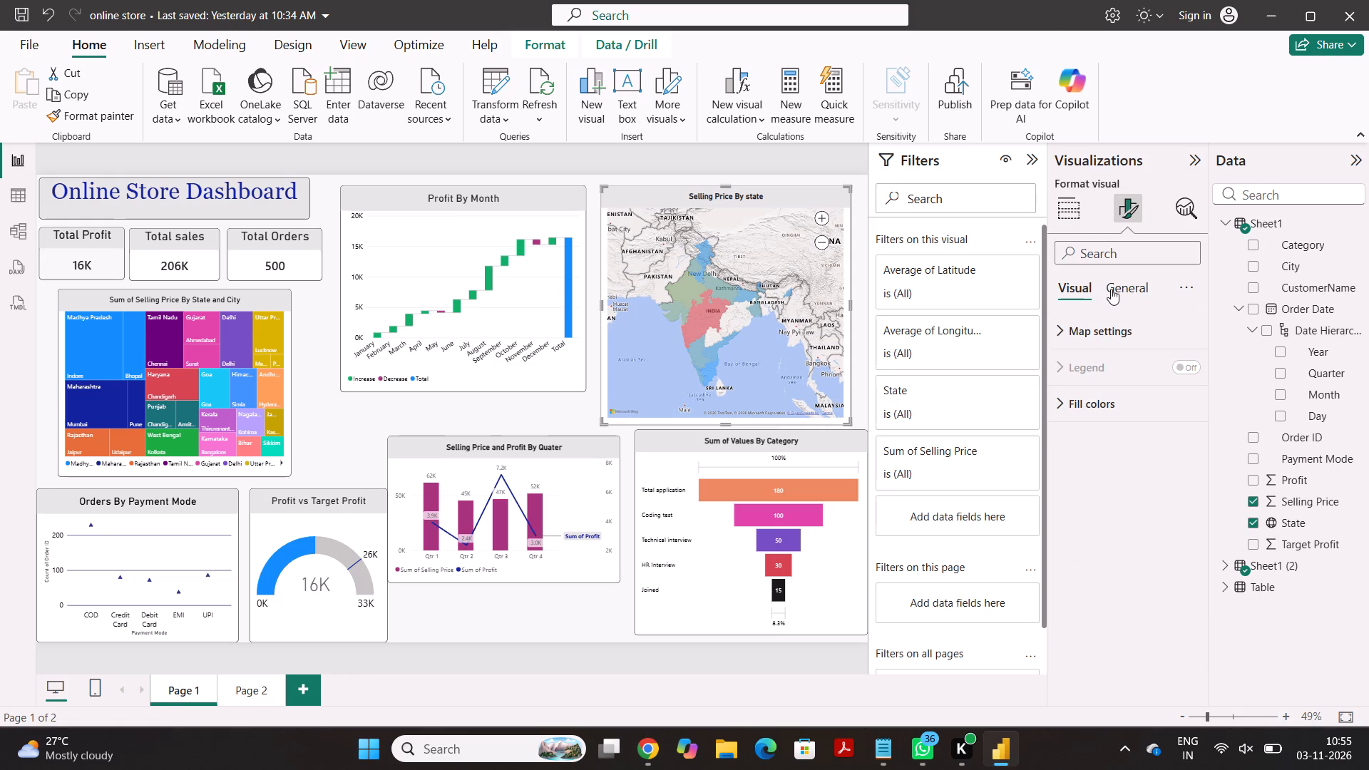
click(1089, 364)
scroll(1089, 364, down, 2)
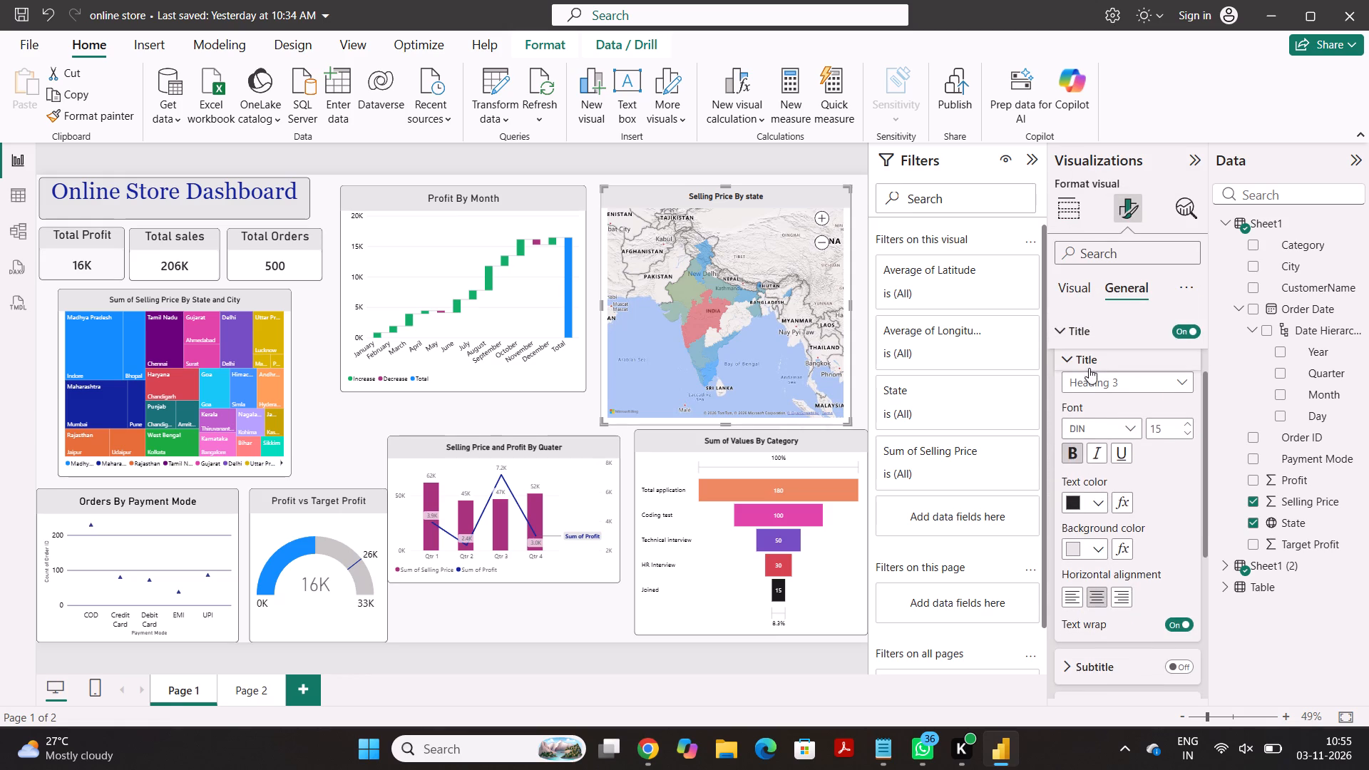
click(1076, 452)
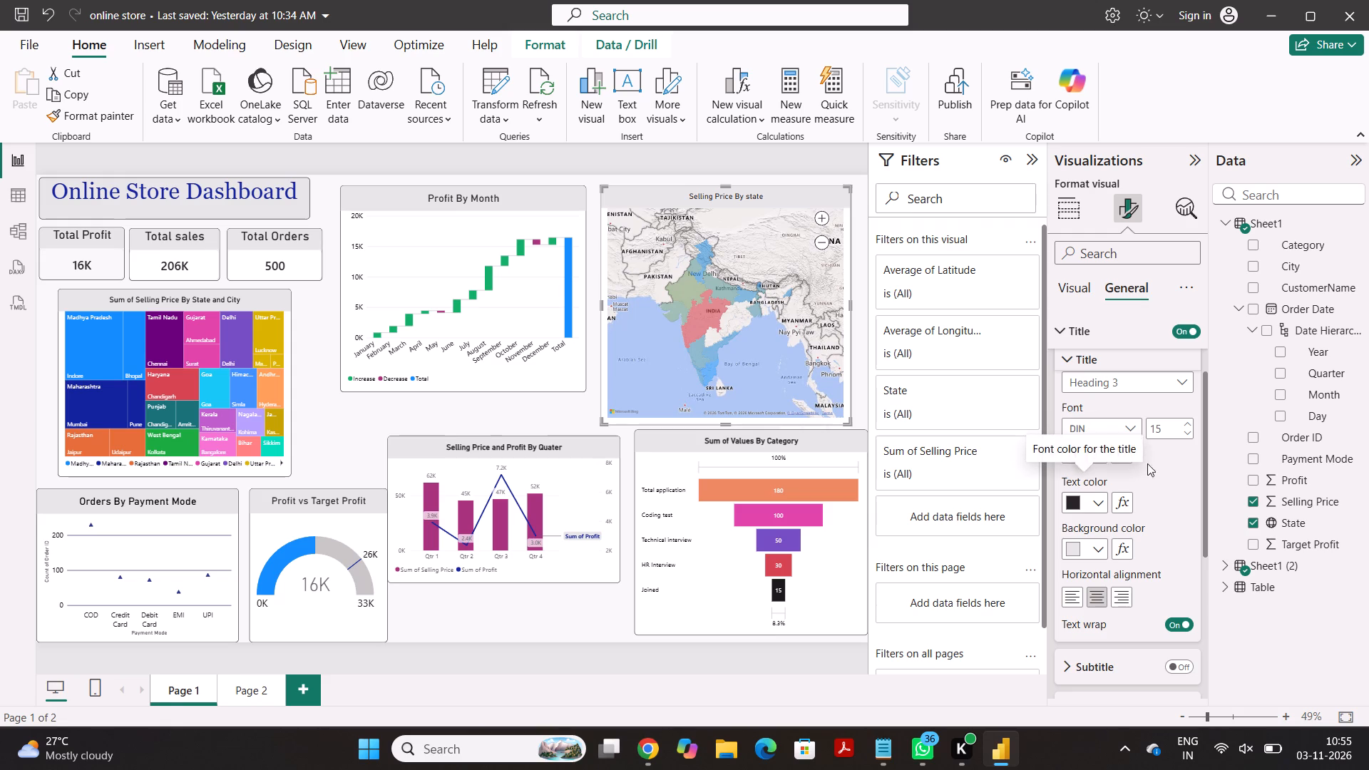
Set the title font size of the Selling Price By state map to 20.
click(1187, 423)
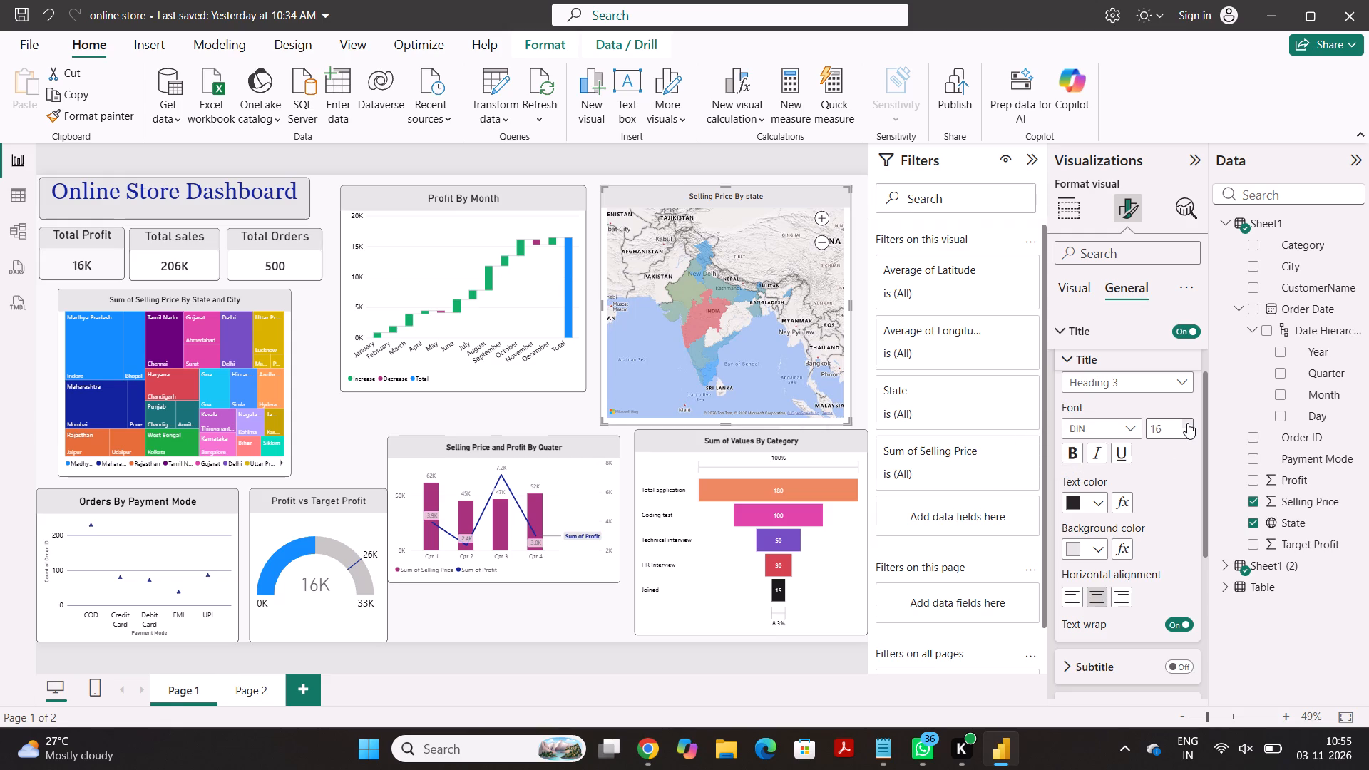
click(1187, 423)
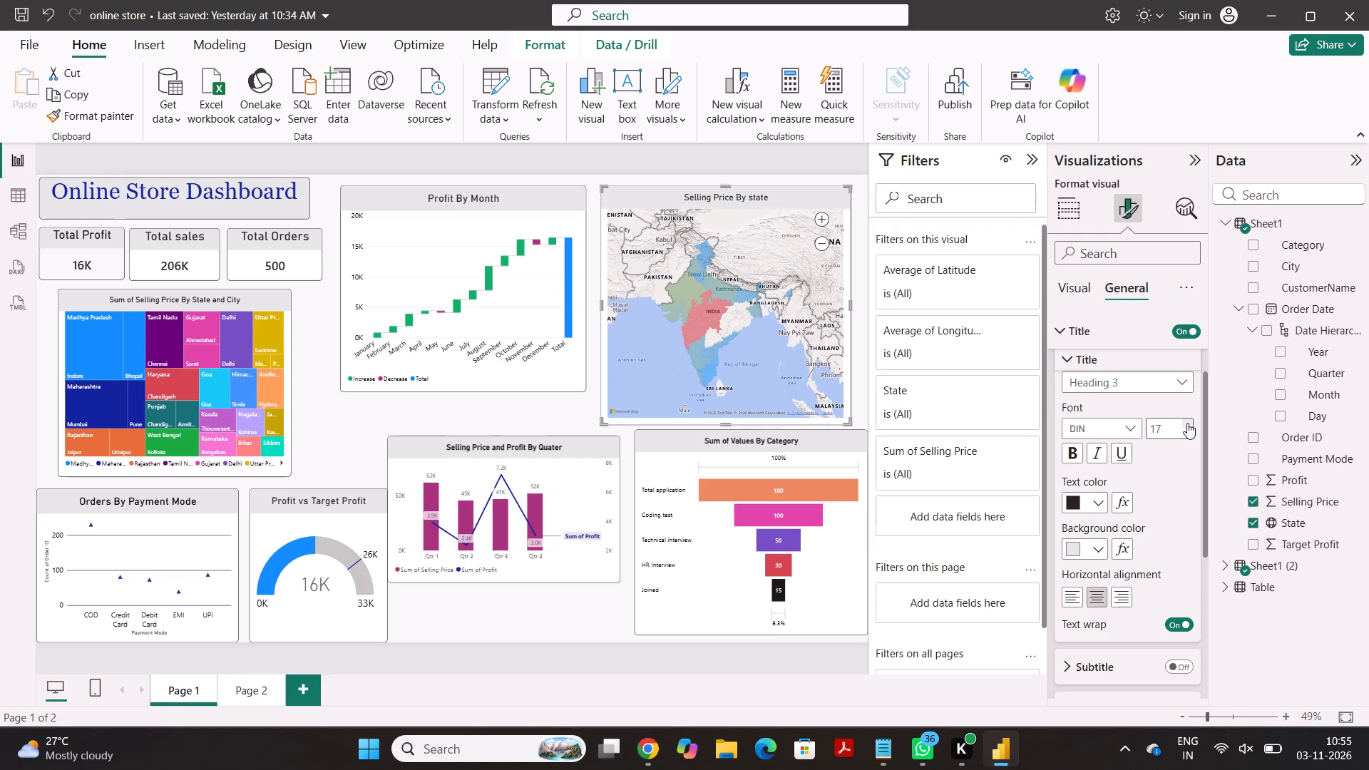
click(1187, 423)
double_click(1187, 423)
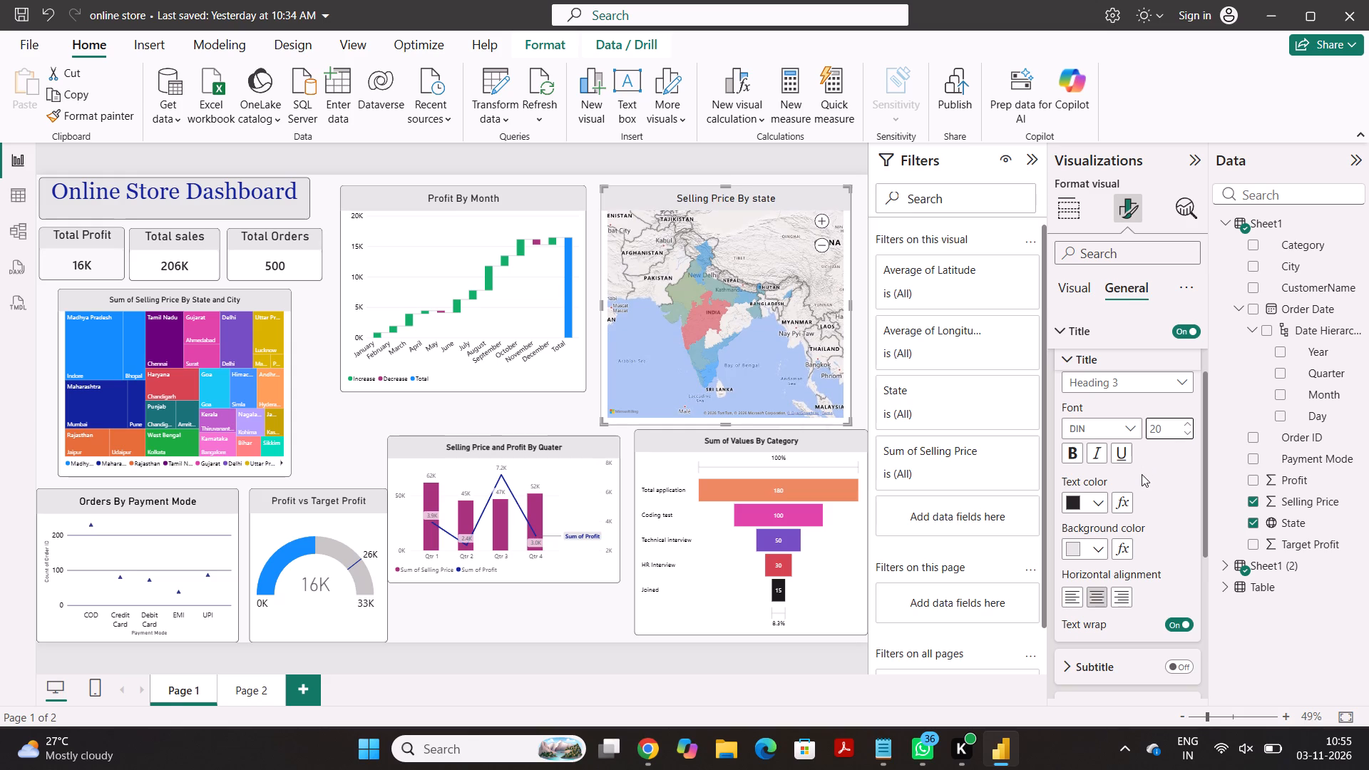
Remove bold formatting from the Sum of Values By Category funnel's title and set its font size to 19.
click(733, 556)
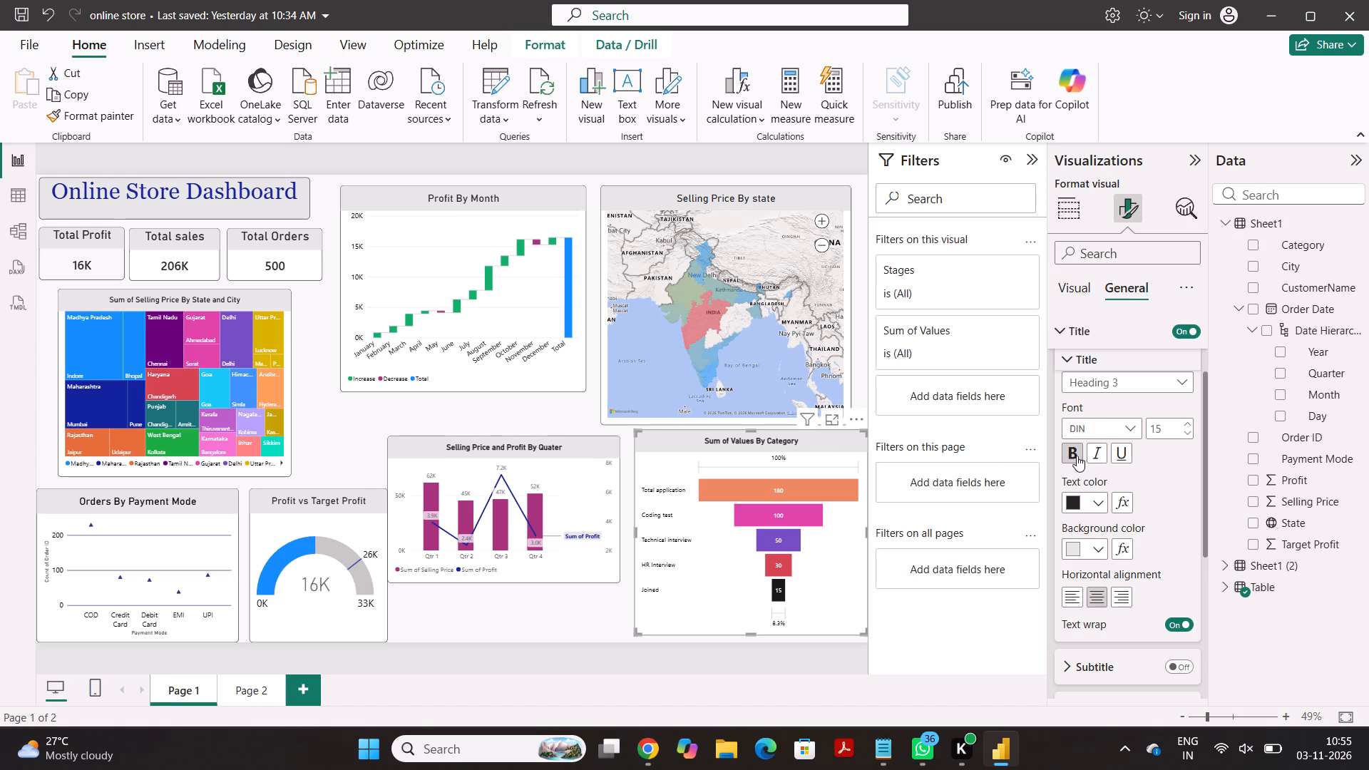
click(1064, 451)
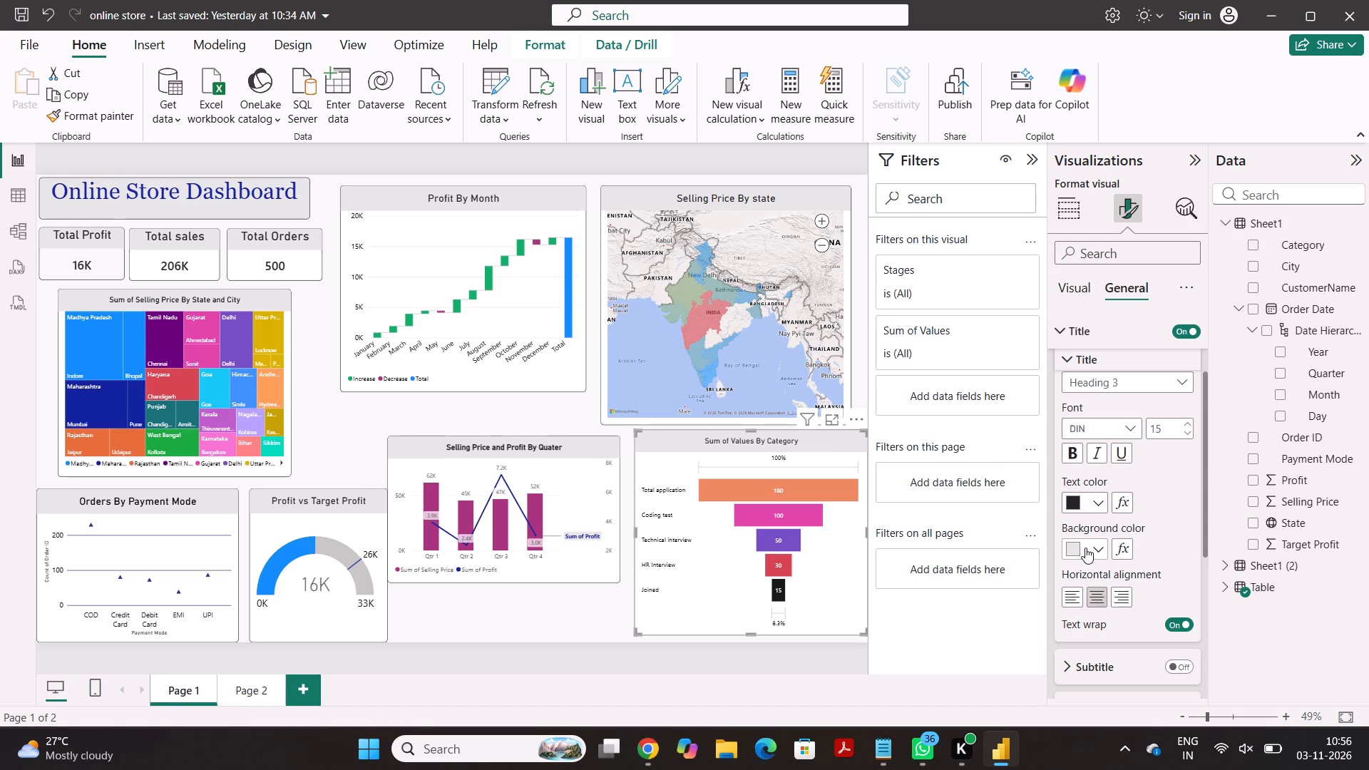
triple_click(1187, 426)
click(1187, 426)
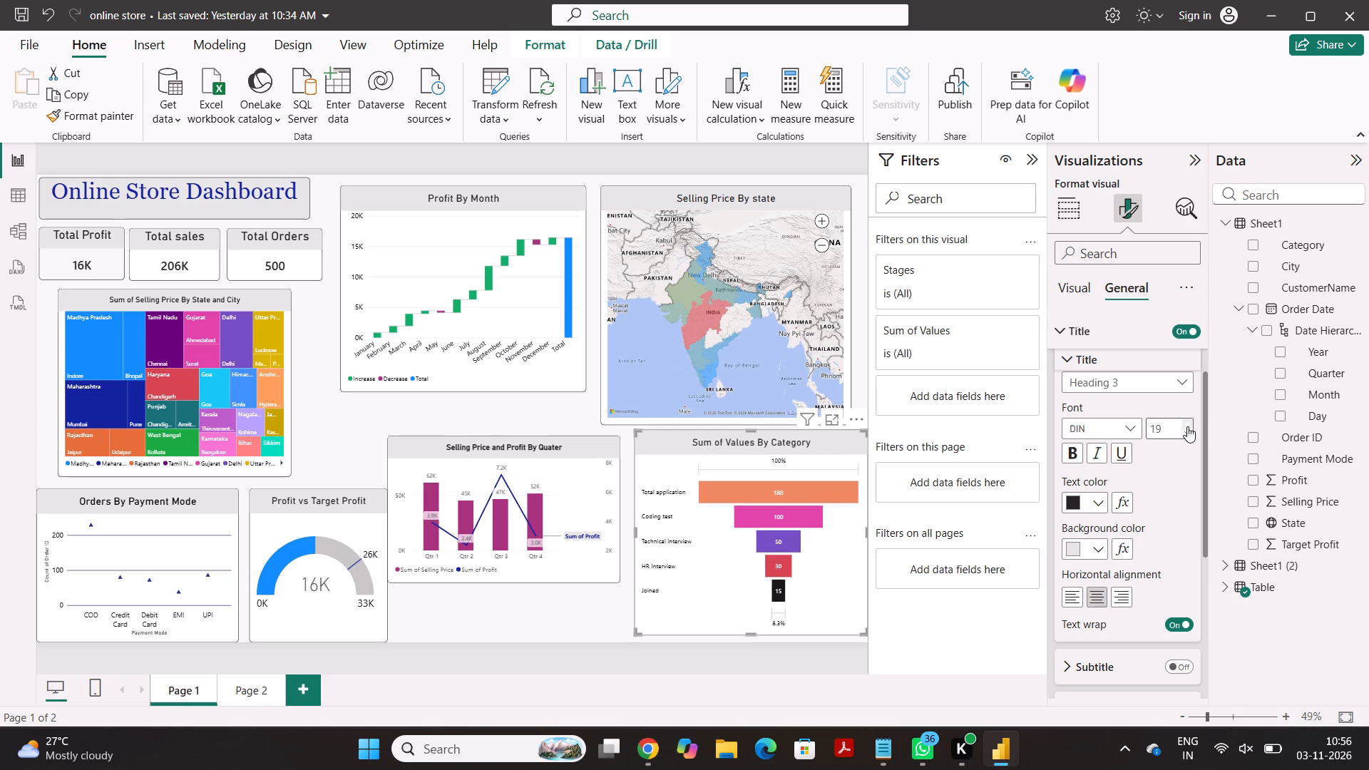
click(1187, 426)
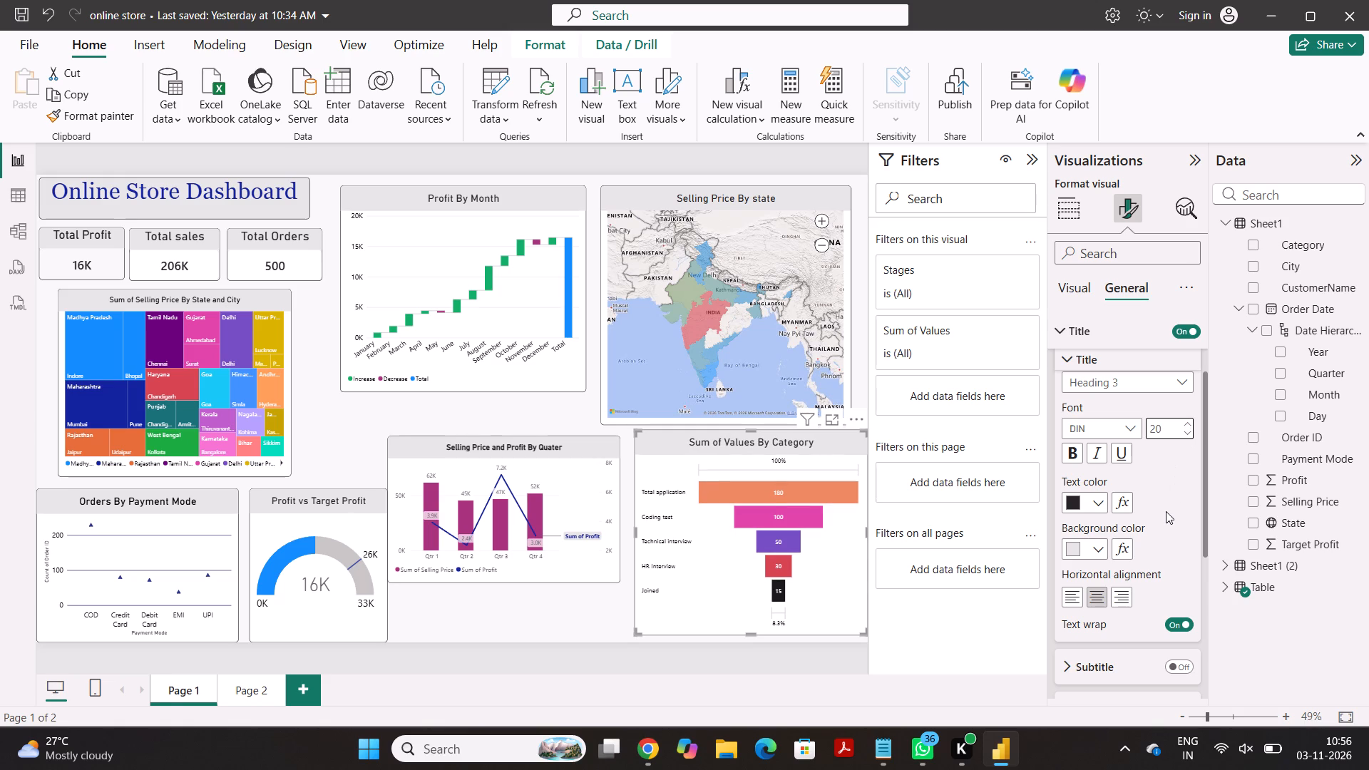
click(470, 558)
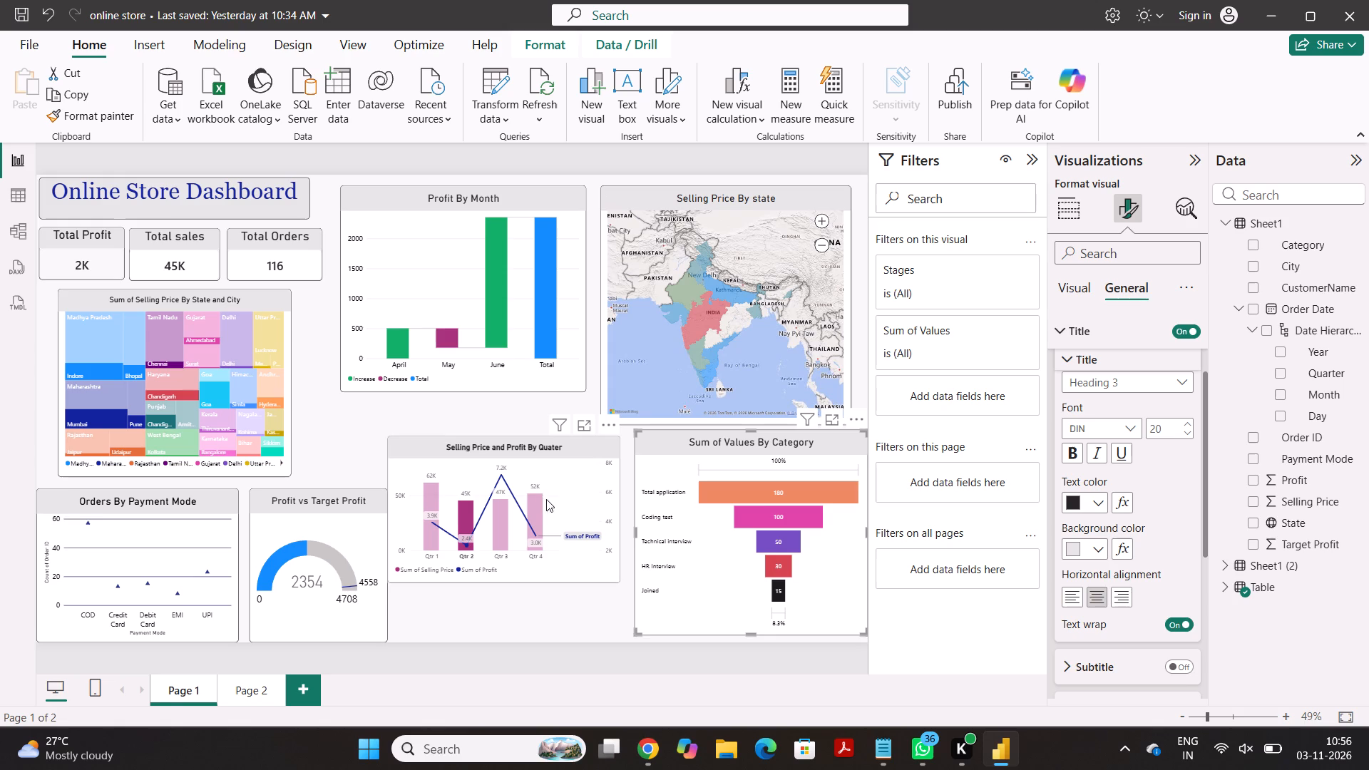
key(ctrl+z)
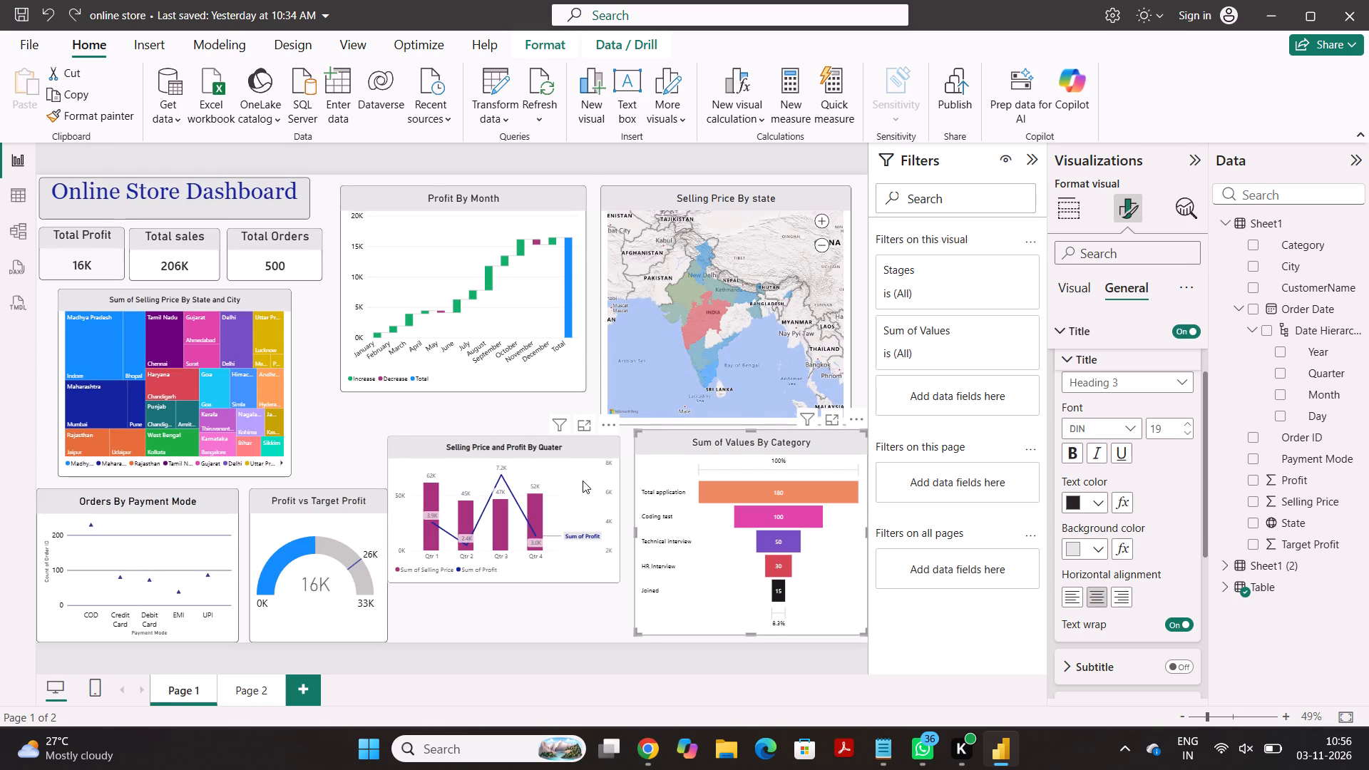
Remove bold formatting from the Selling Price and Profit By Quater chart's title and set its font size to 21.
click(583, 481)
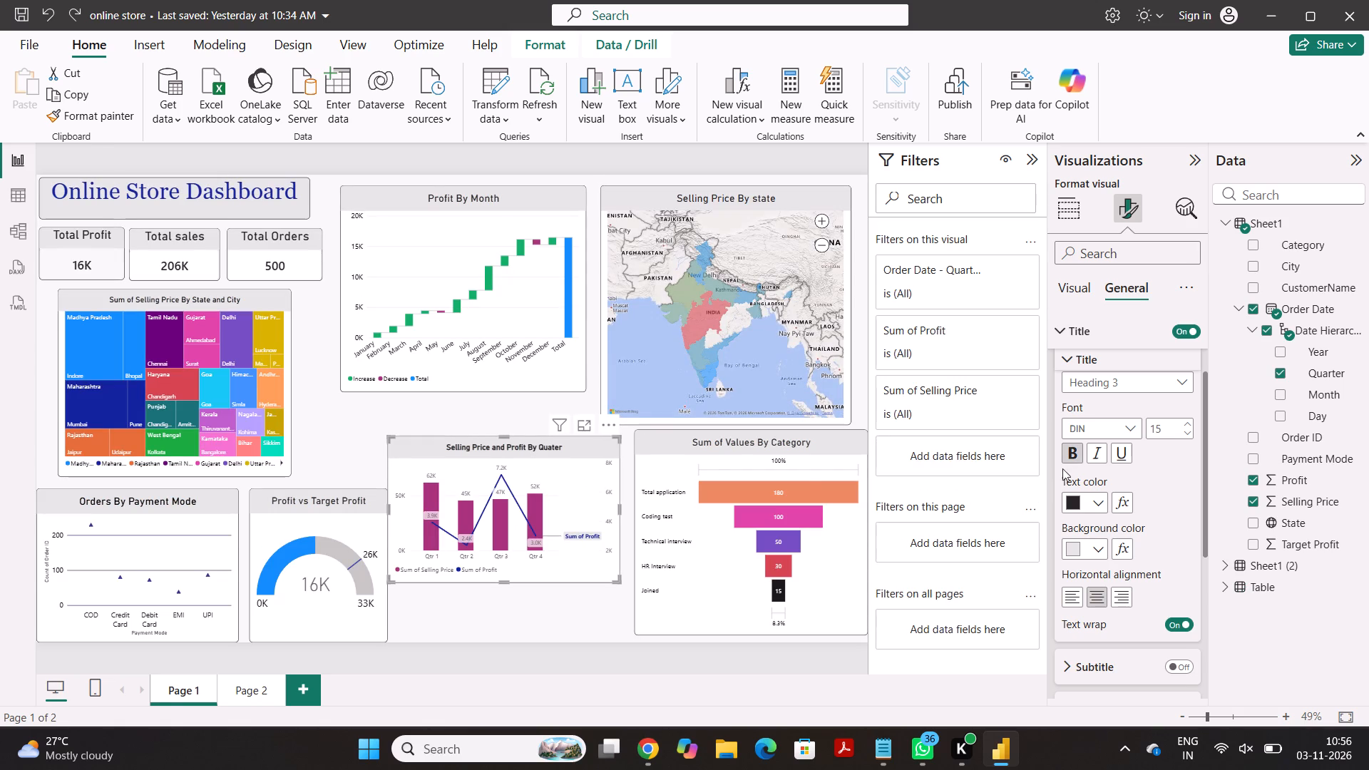
click(1074, 453)
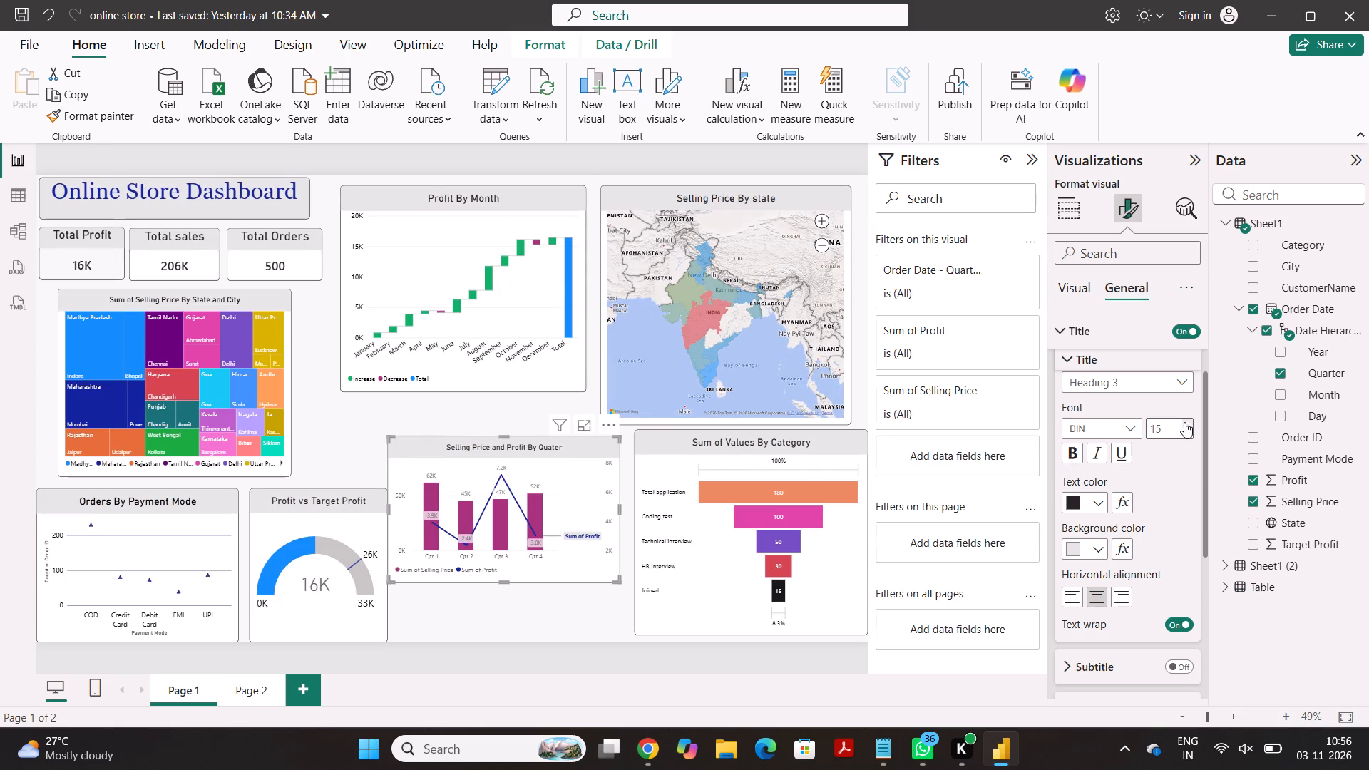
triple_click(1184, 422)
double_click(1184, 422)
click(1184, 422)
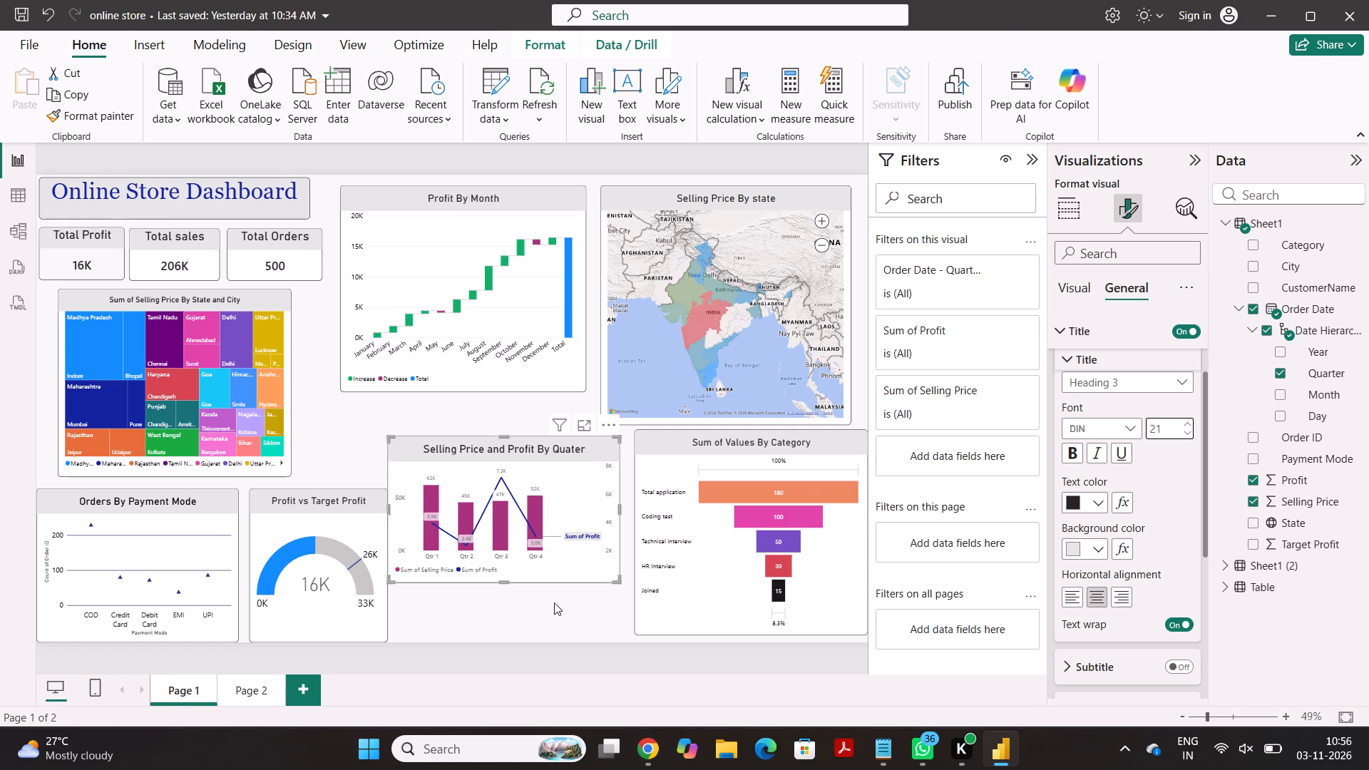
click(349, 438)
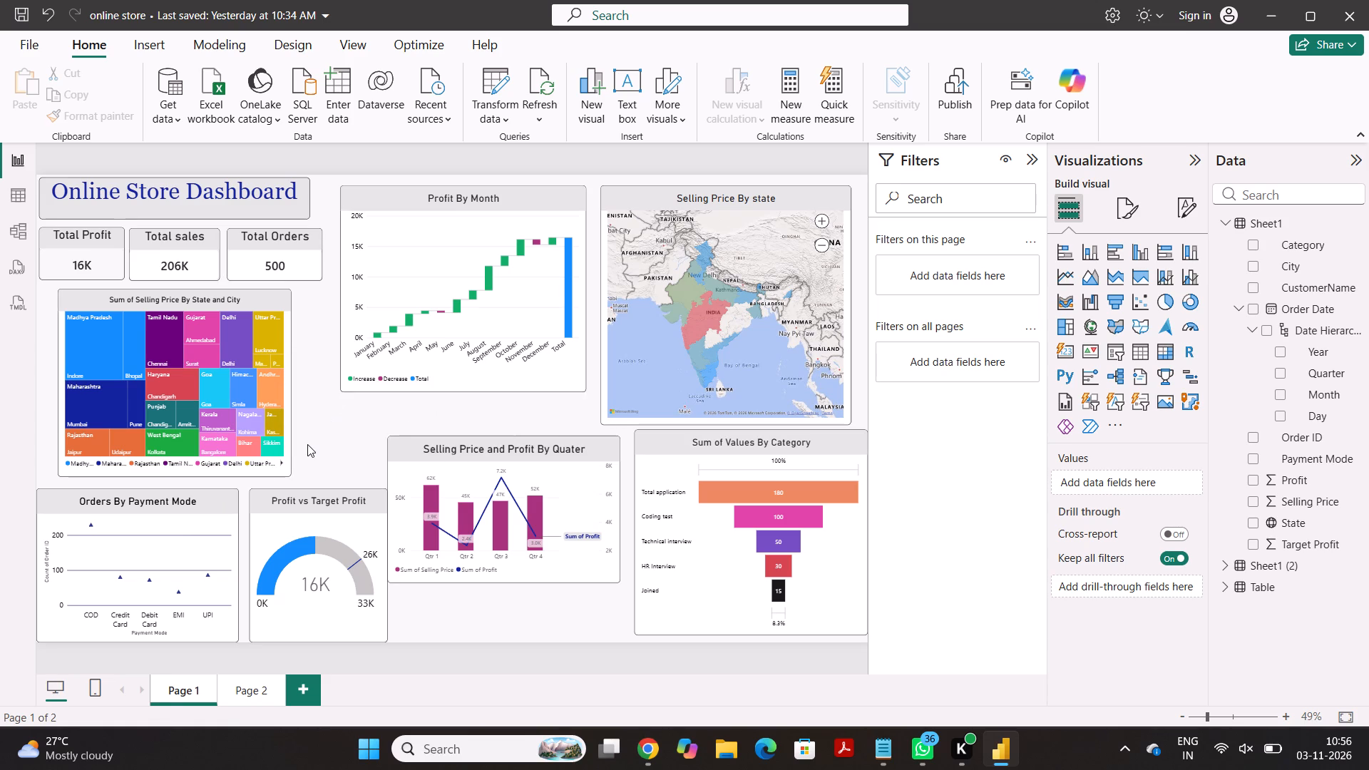
Add a gauge visual to Page 2 beneath the ribbon chart.
click(254, 684)
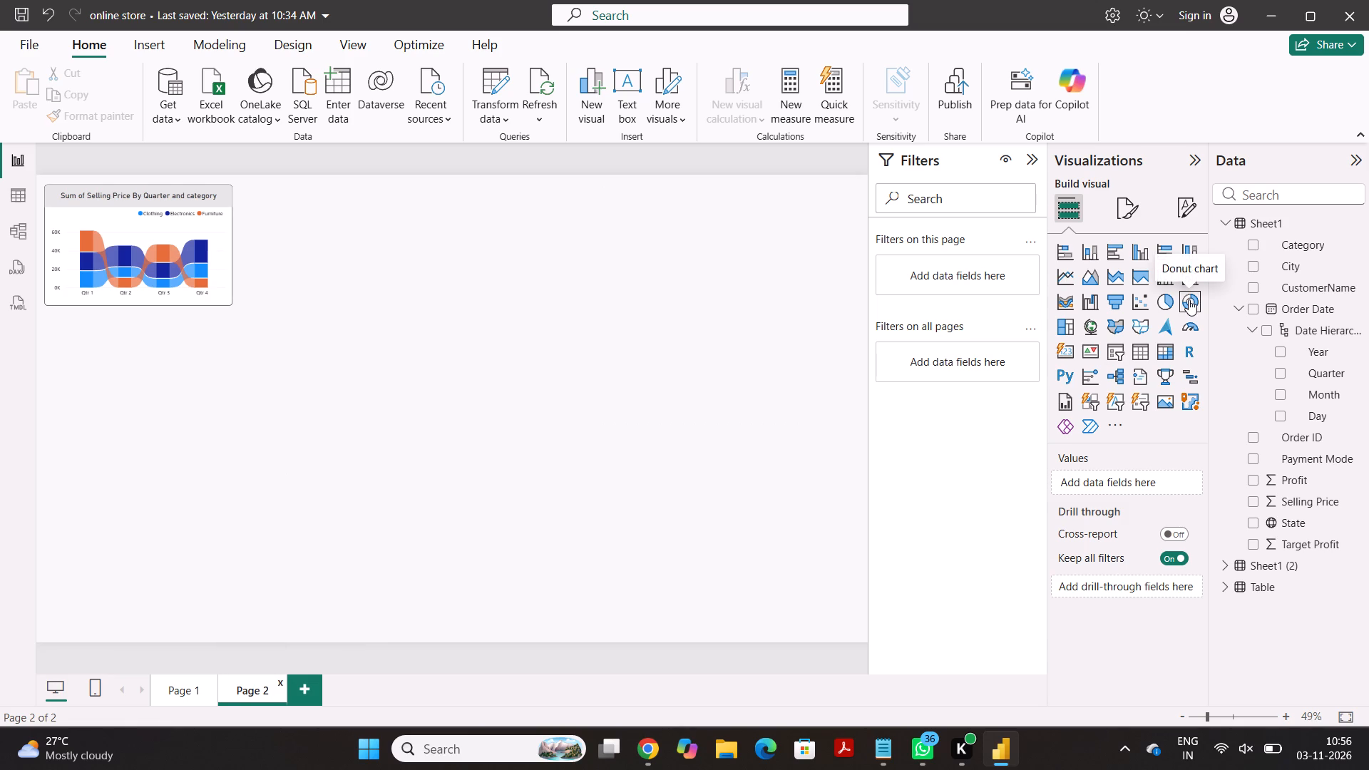
click(1194, 321)
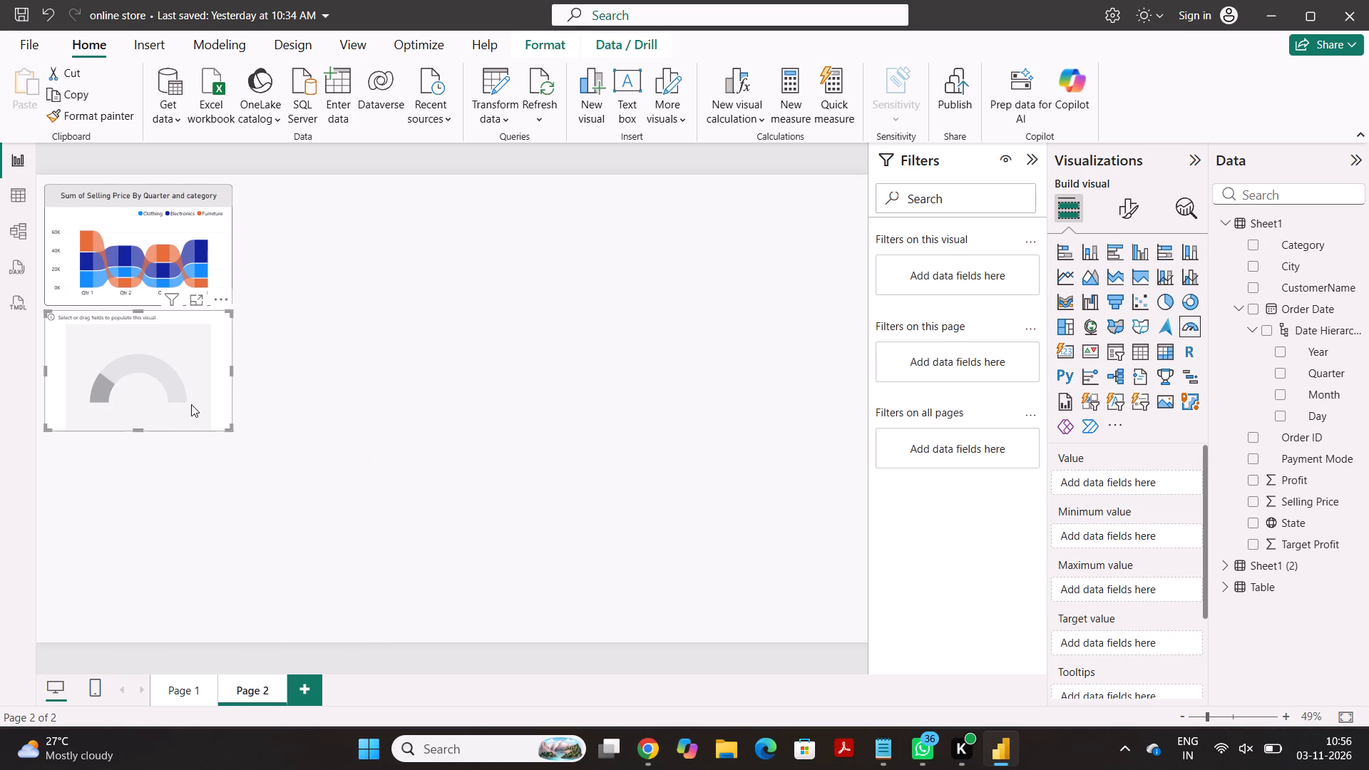
Assign Profit as the value and Target Profit as the target value of the Page 2 gauge, following the Page 1 gauge's fields.
click(165, 698)
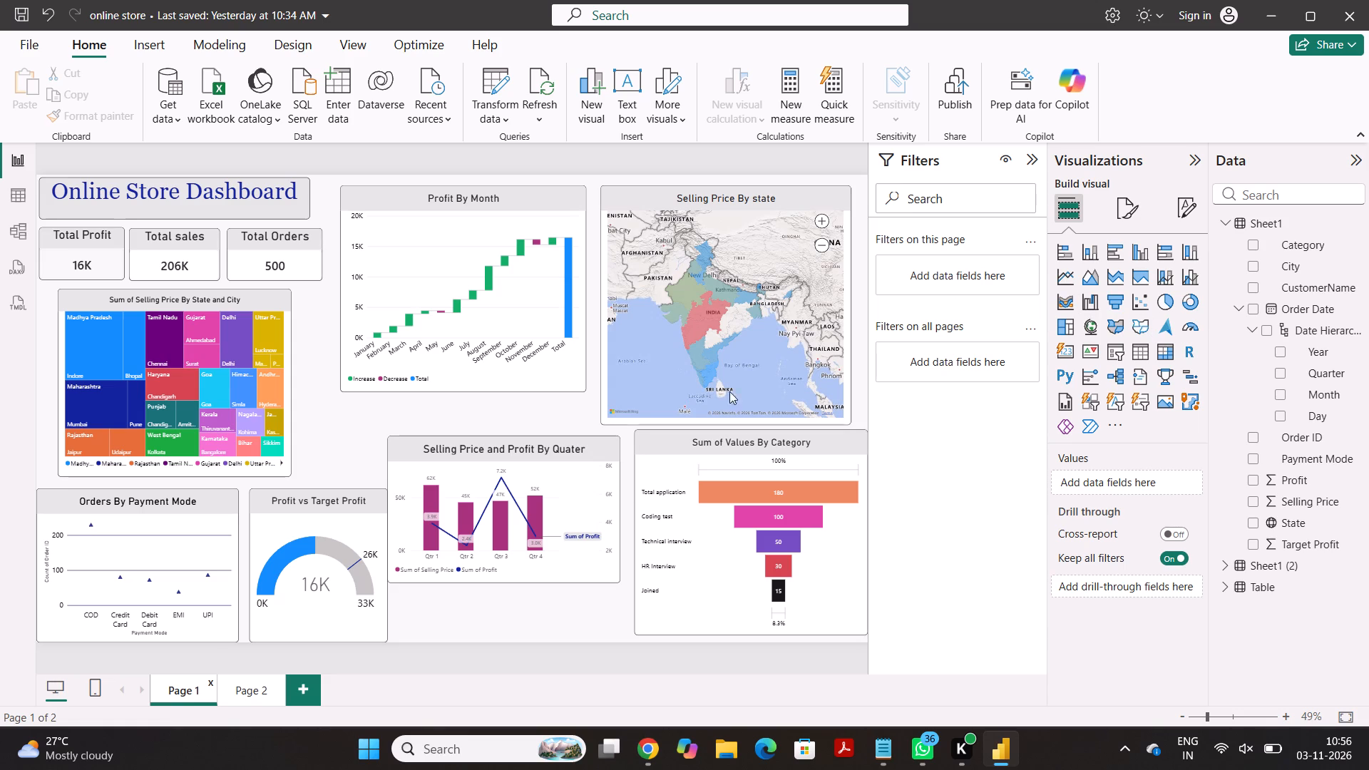
click(337, 610)
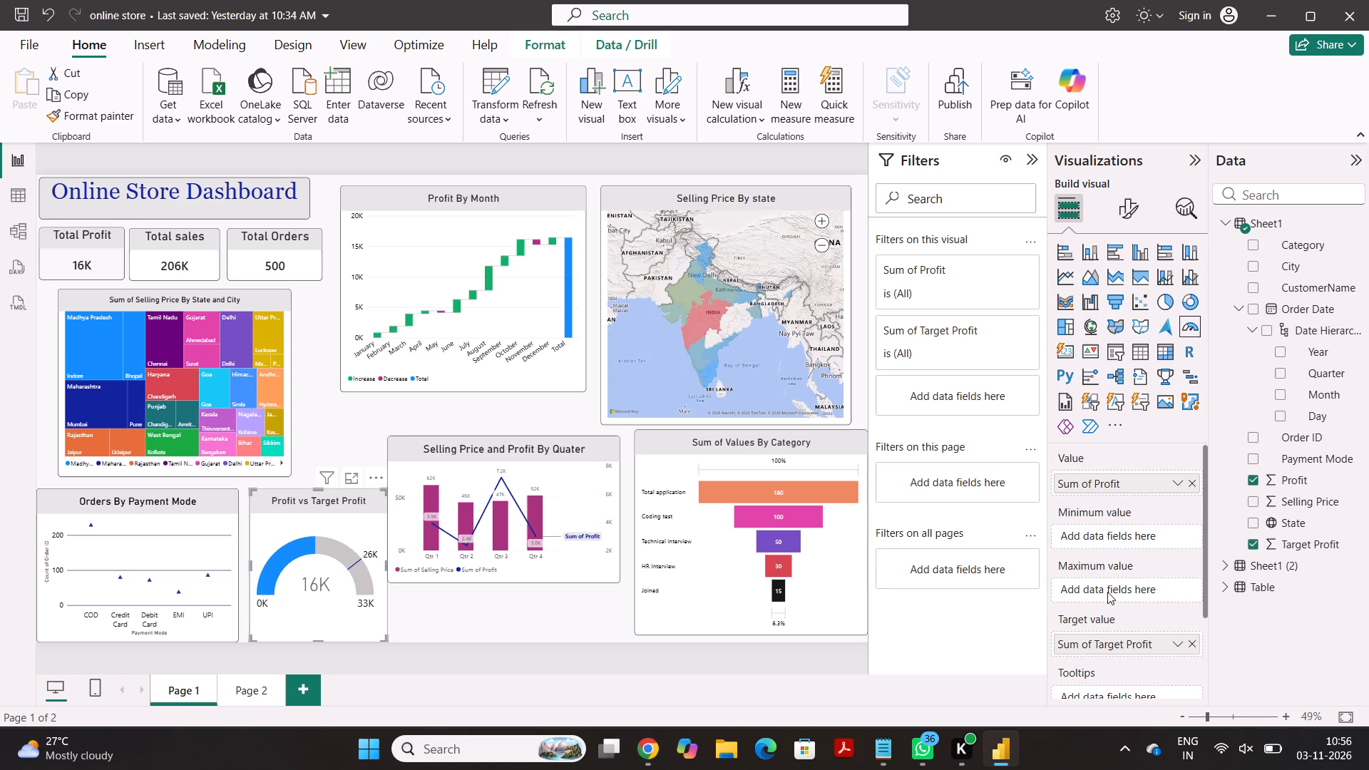
scroll(1102, 597, down, 1)
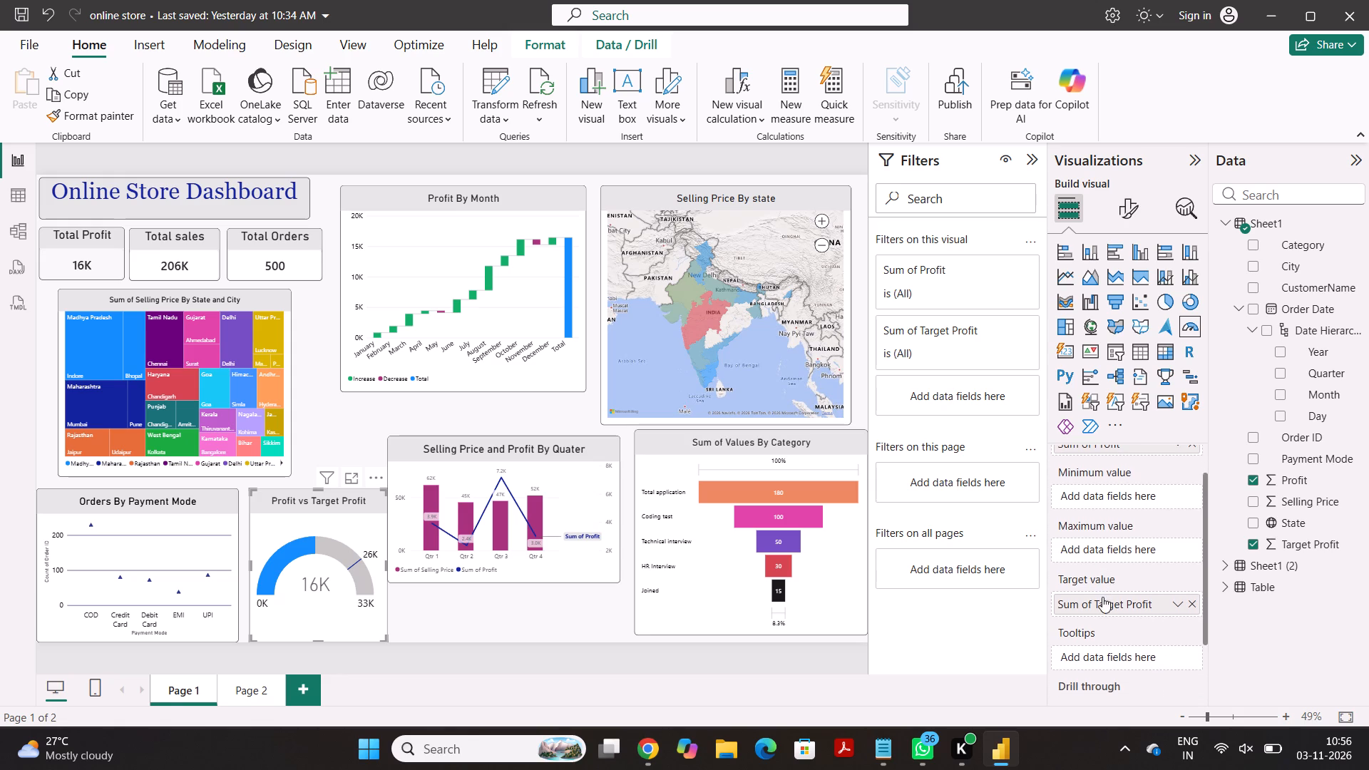
scroll(1102, 597, down, 1)
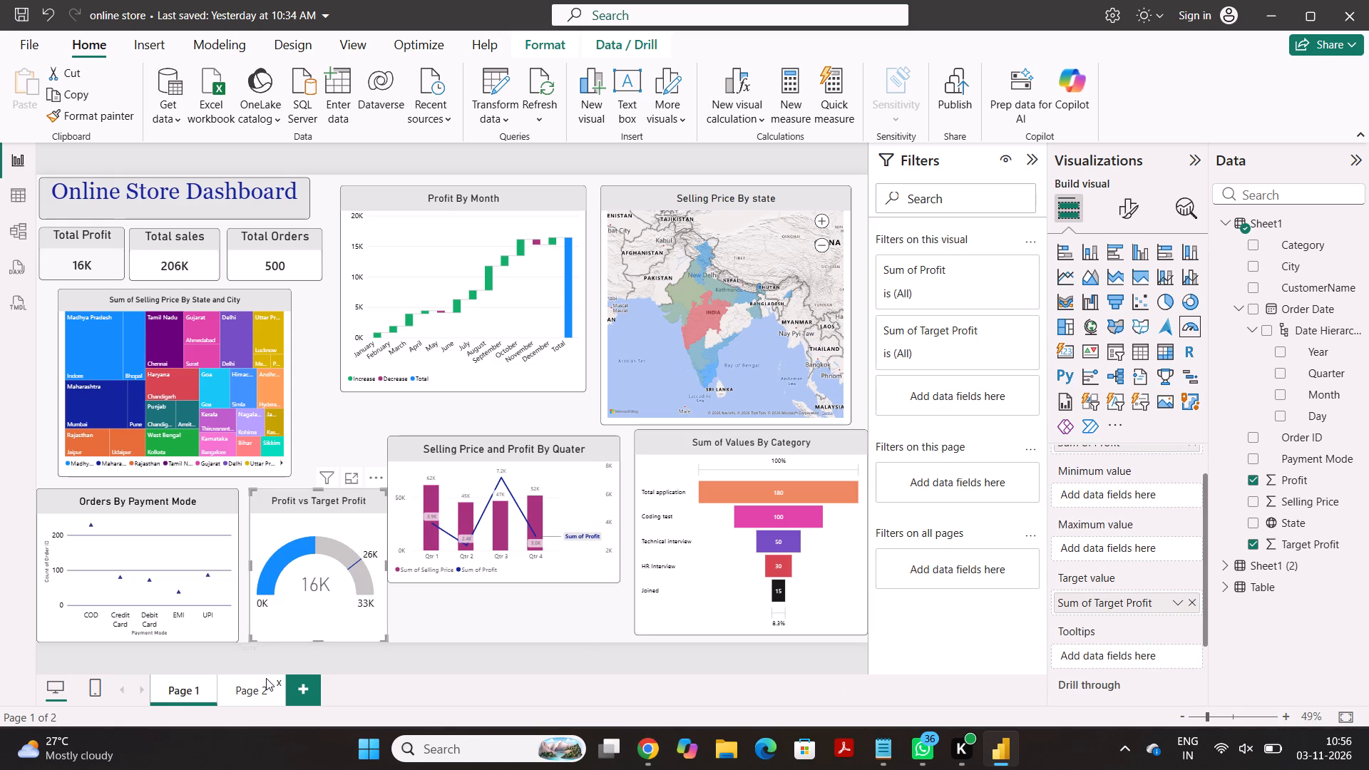
click(266, 678)
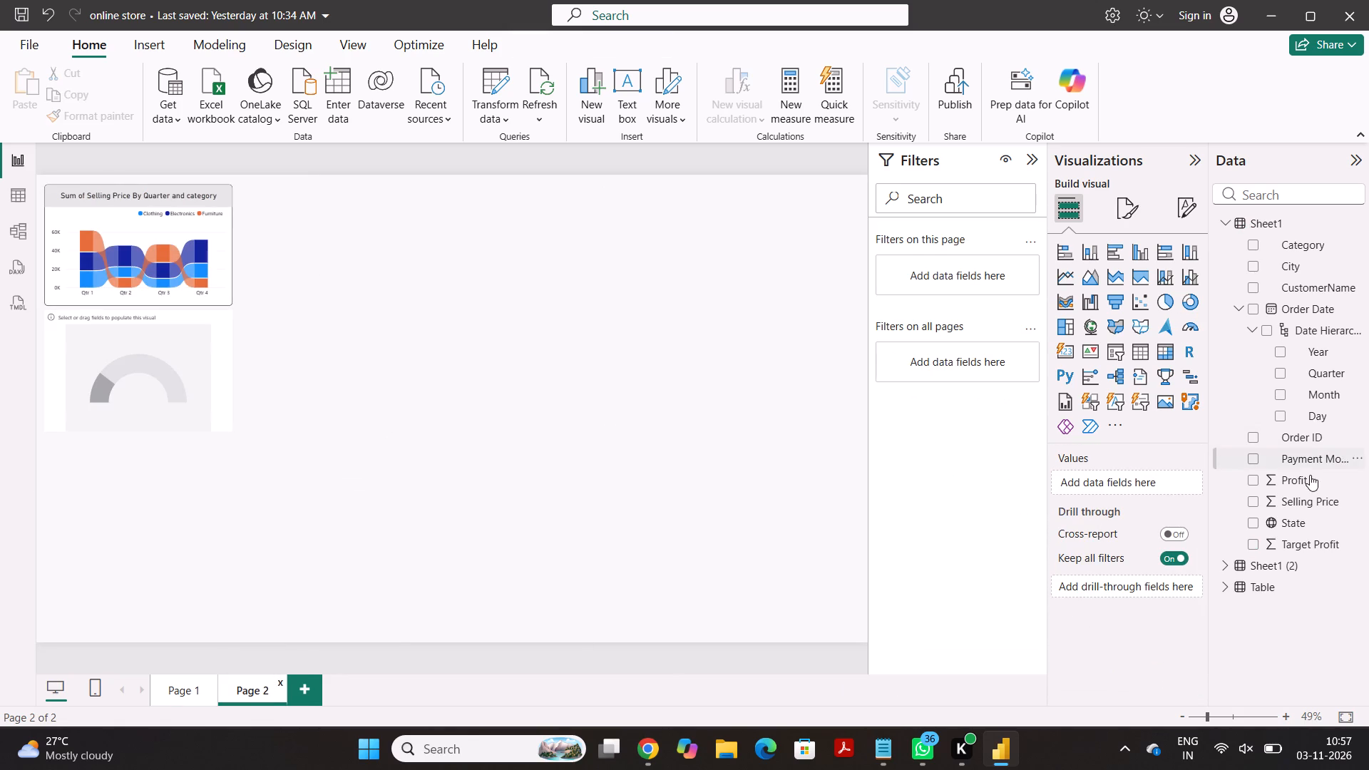
drag(1306, 478, 1352, 483)
drag(1352, 483, 1336, 489)
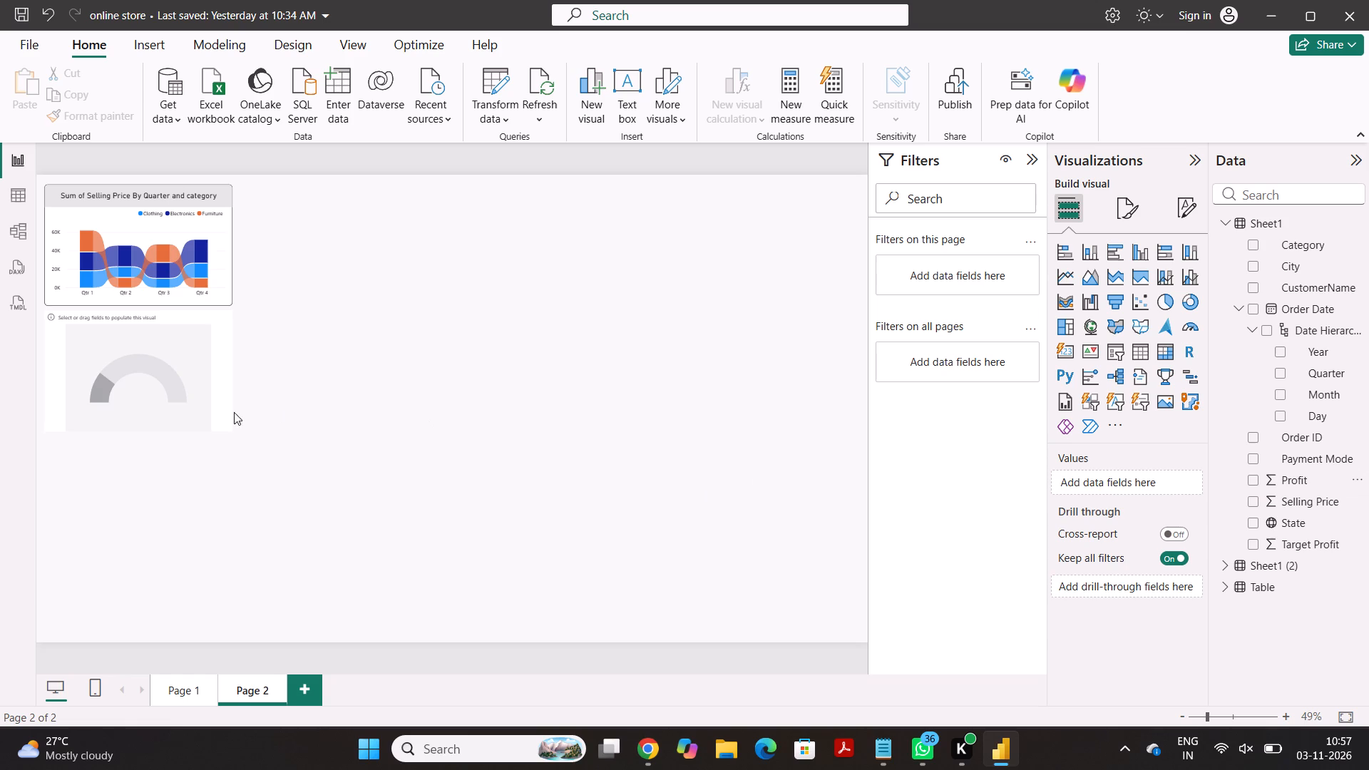
click(199, 406)
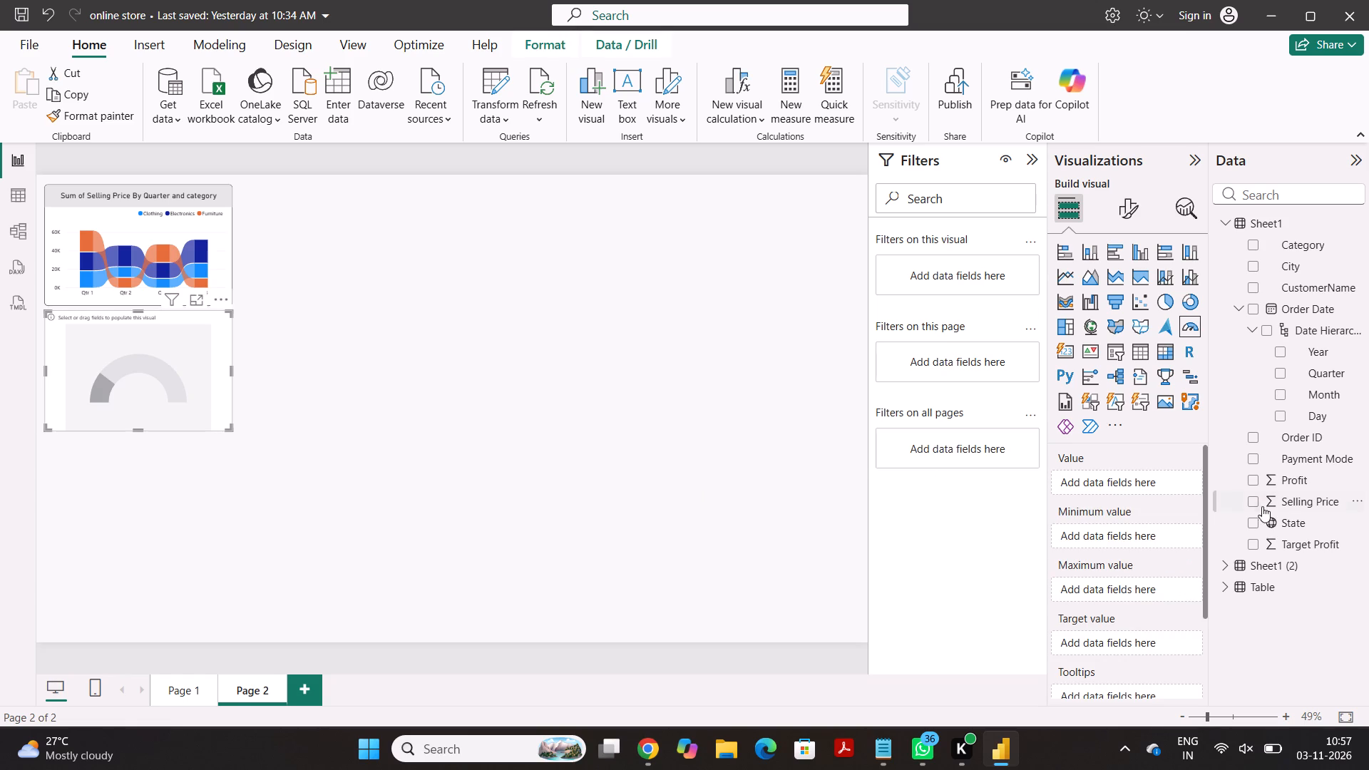
drag(1262, 476, 1094, 484)
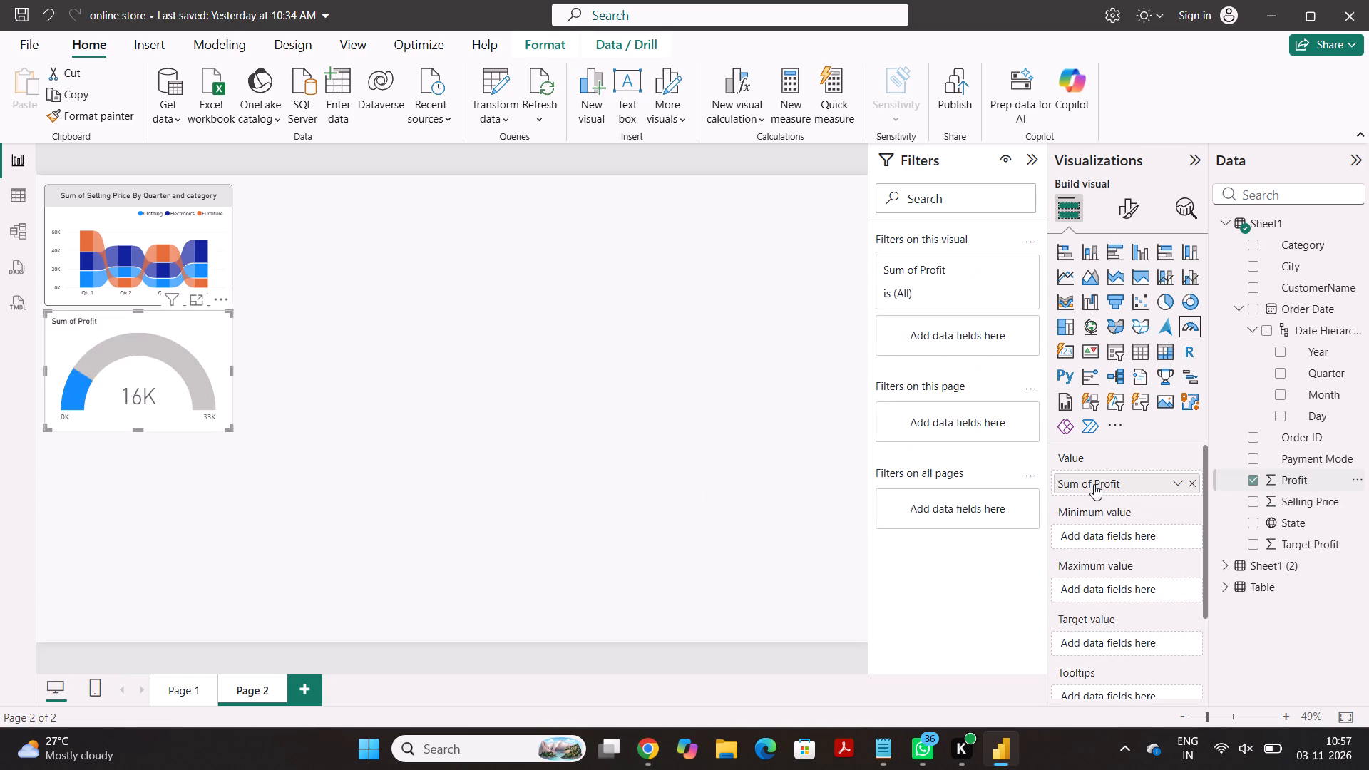
drag(1308, 545, 1124, 632)
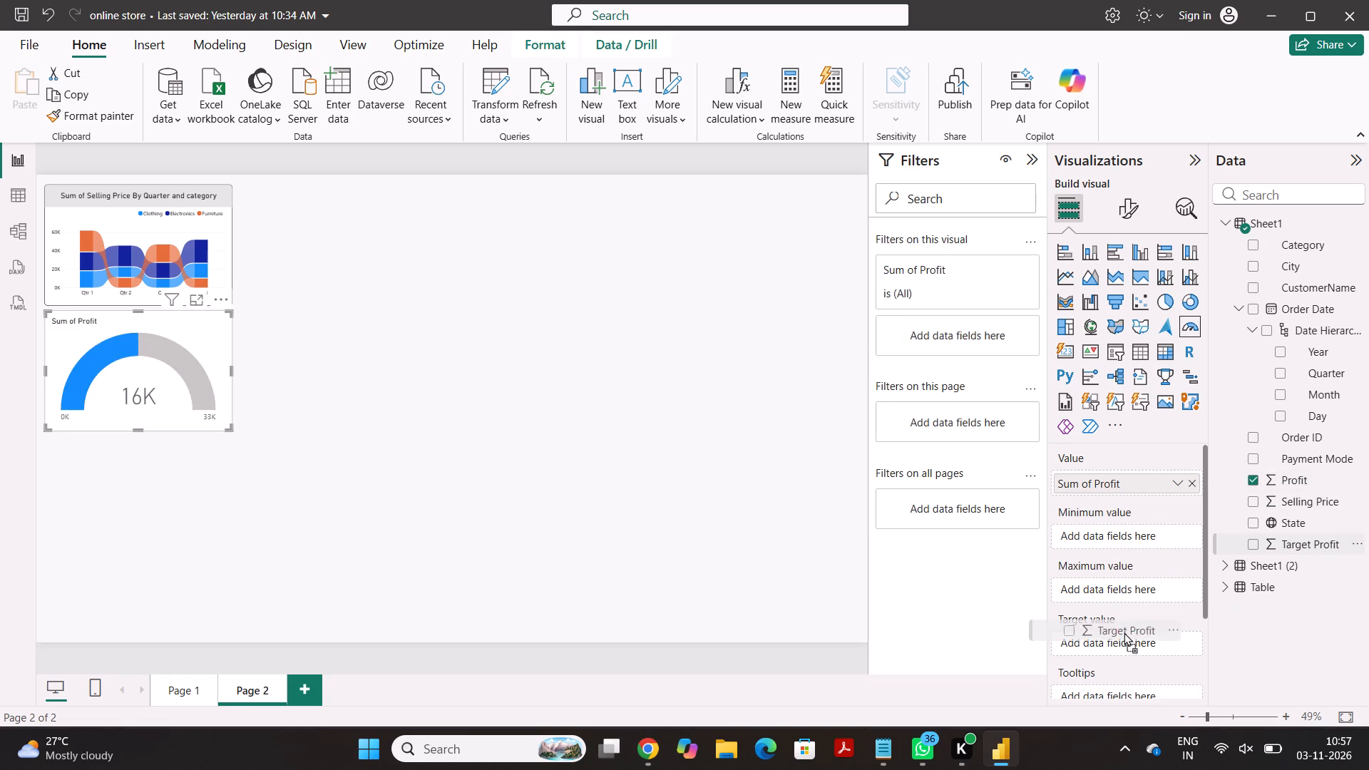
drag(1124, 632, 1132, 650)
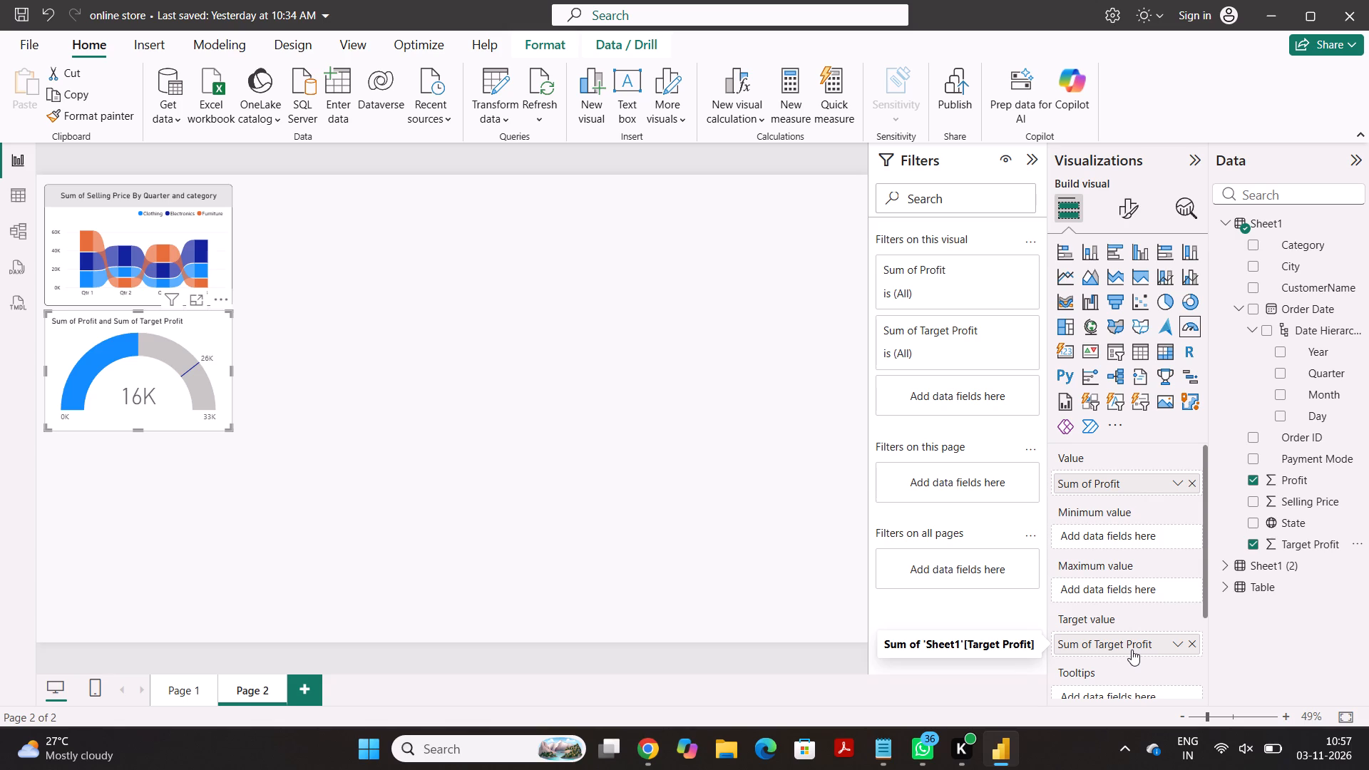
scroll(1132, 650, down, 2)
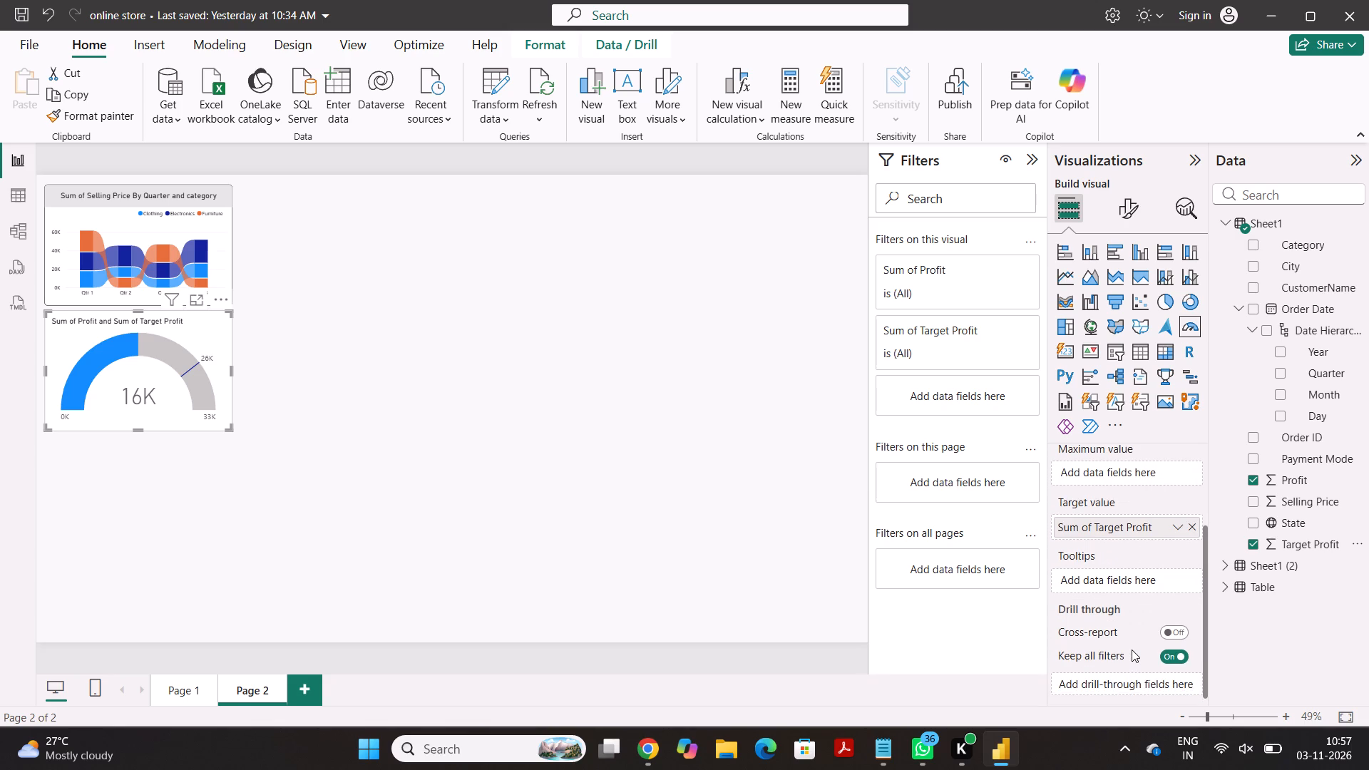
scroll(1122, 576, up, 1)
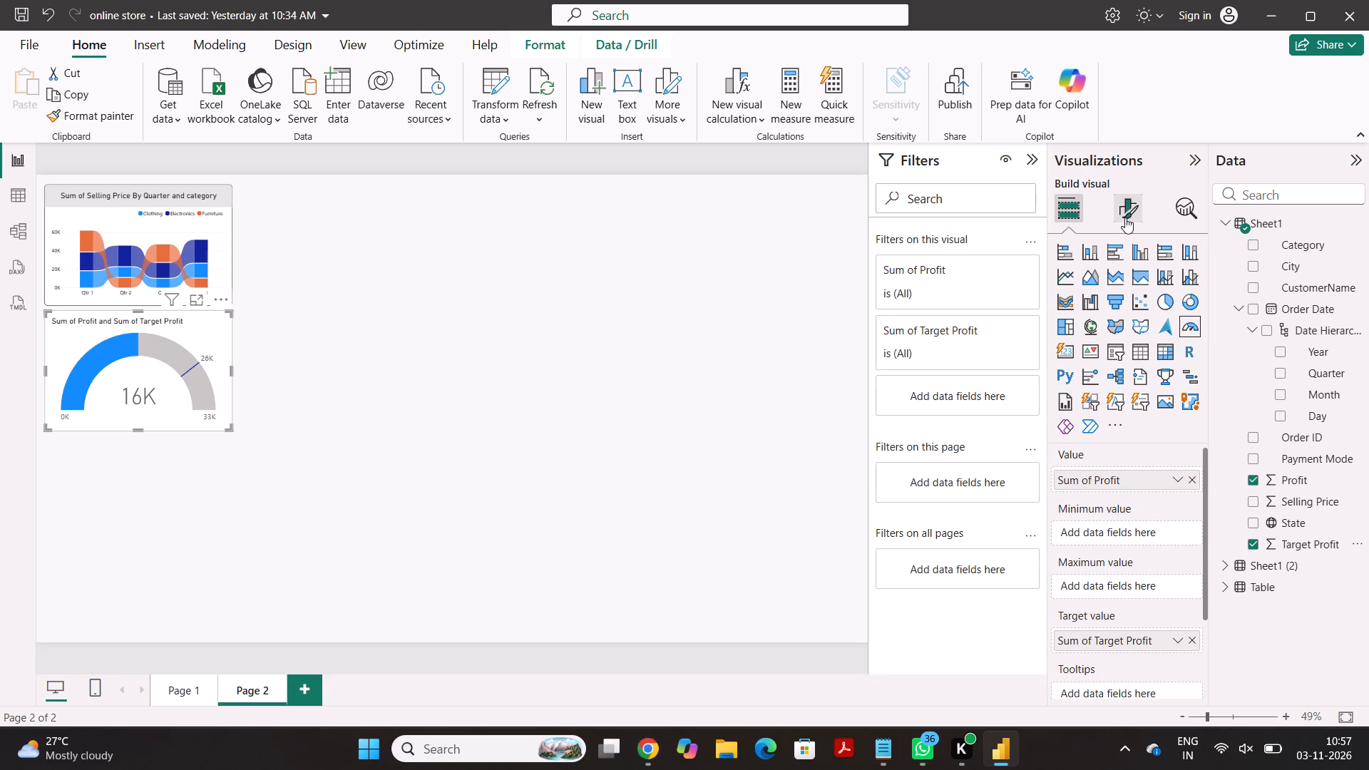
Set the Page 2 gauge's title text to "Profit Vs Target Profit", following the wording of the Page 1 gauge's title.
click(1125, 217)
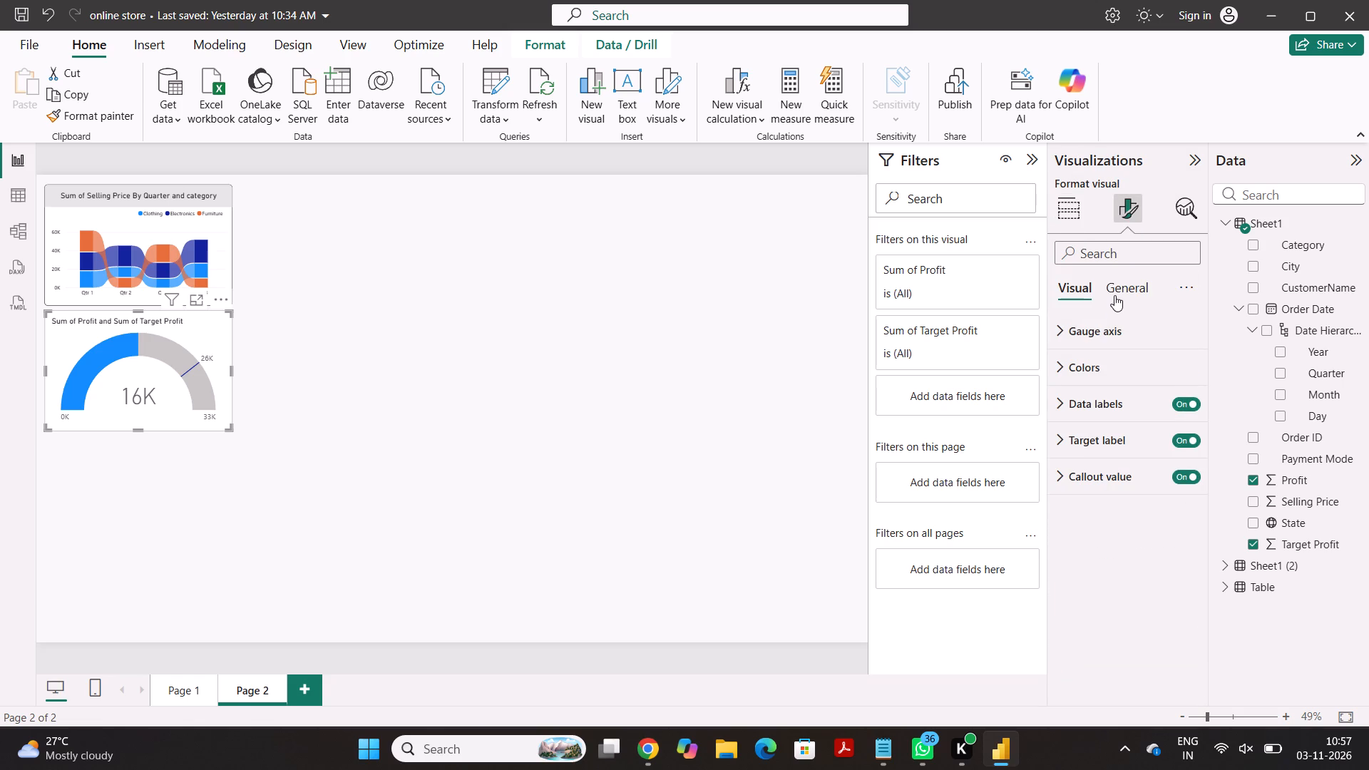
click(1114, 295)
click(1114, 359)
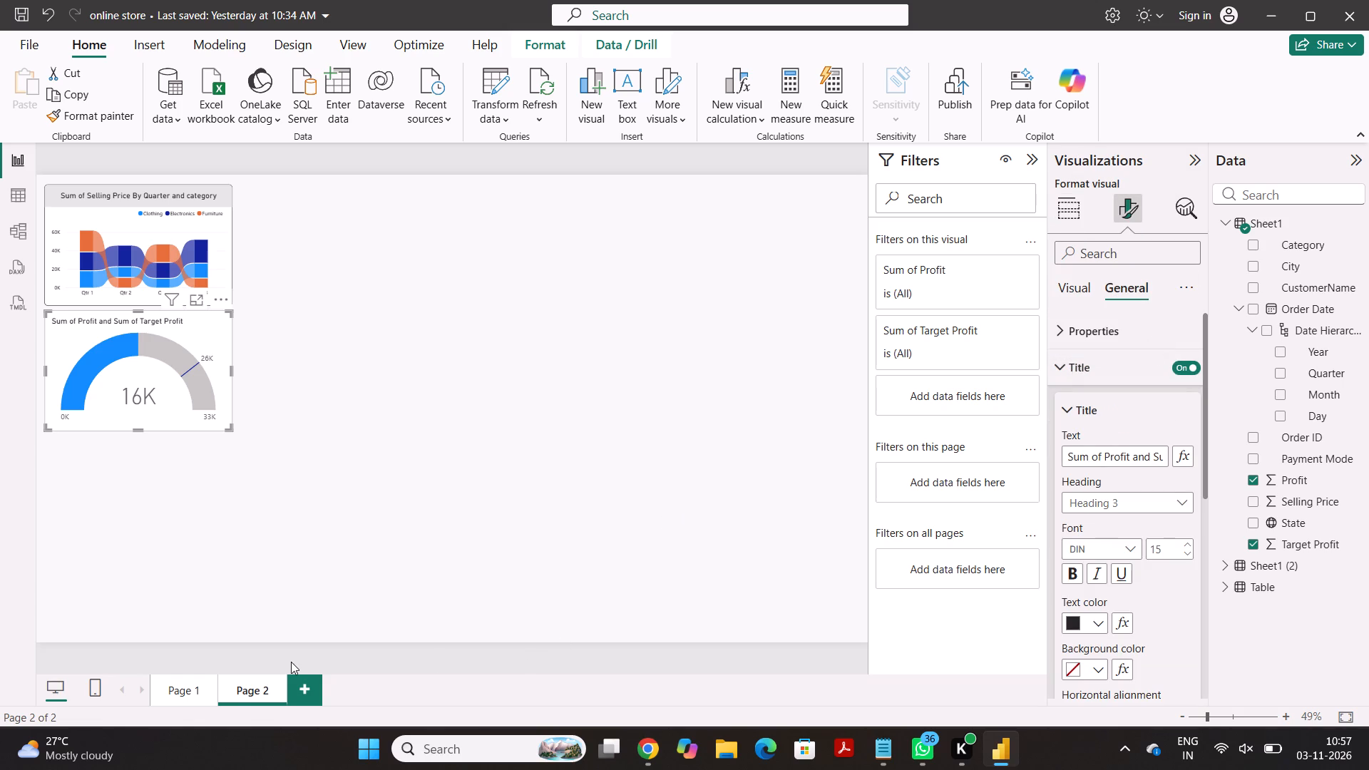
click(172, 687)
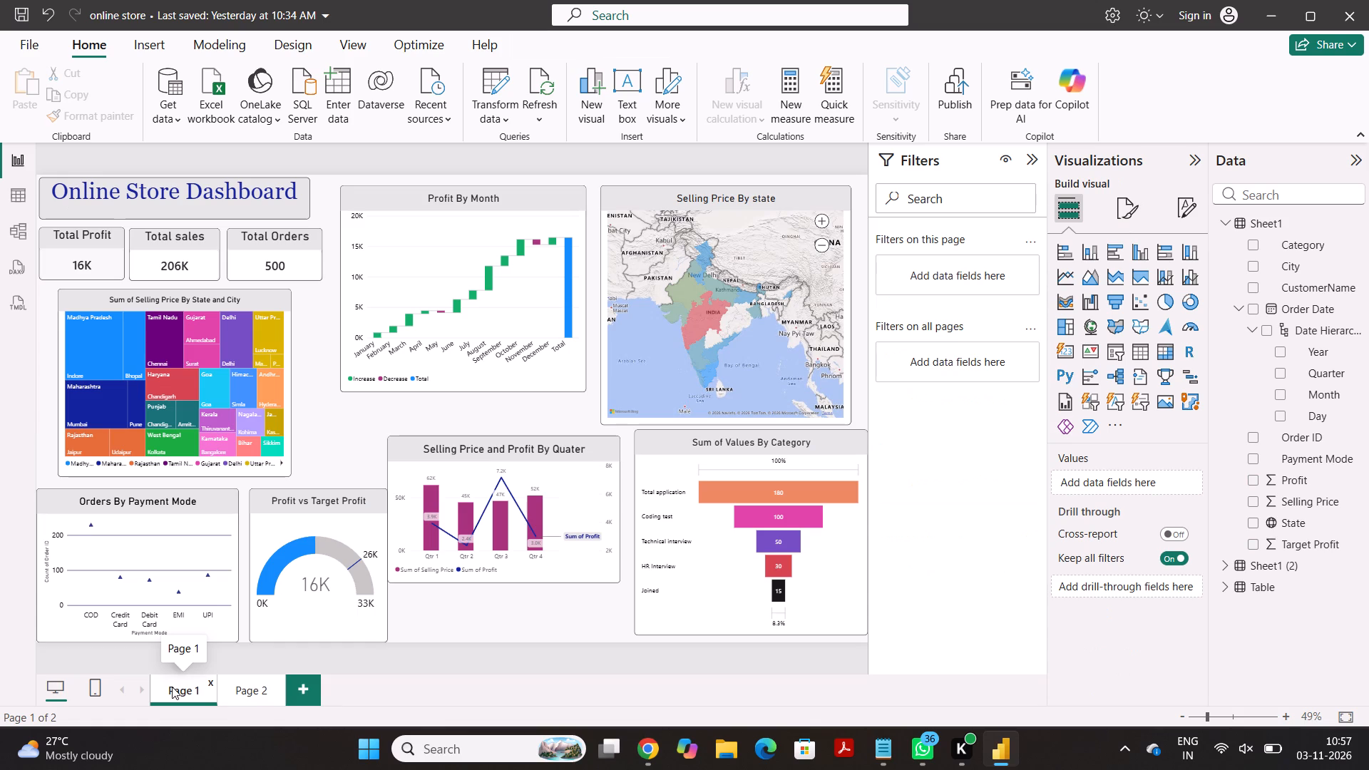
click(243, 682)
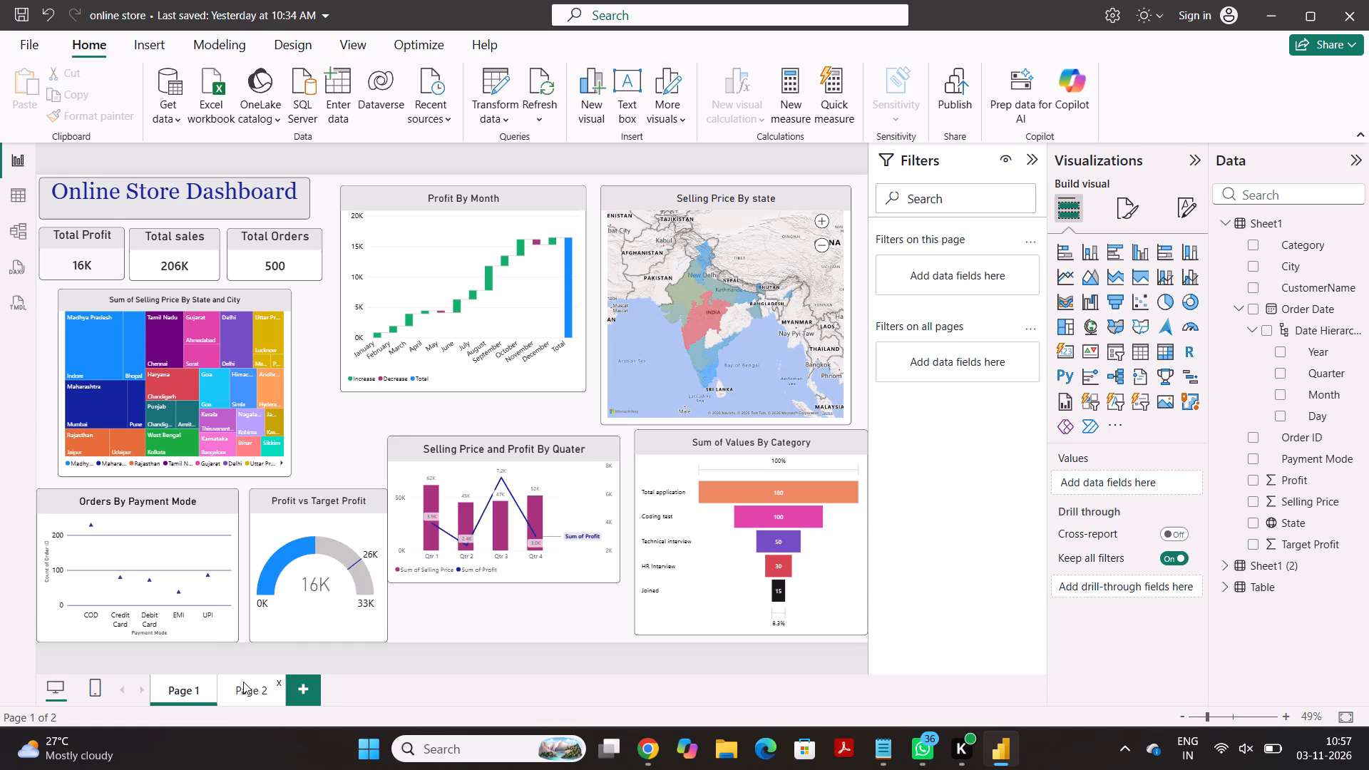
click(102, 383)
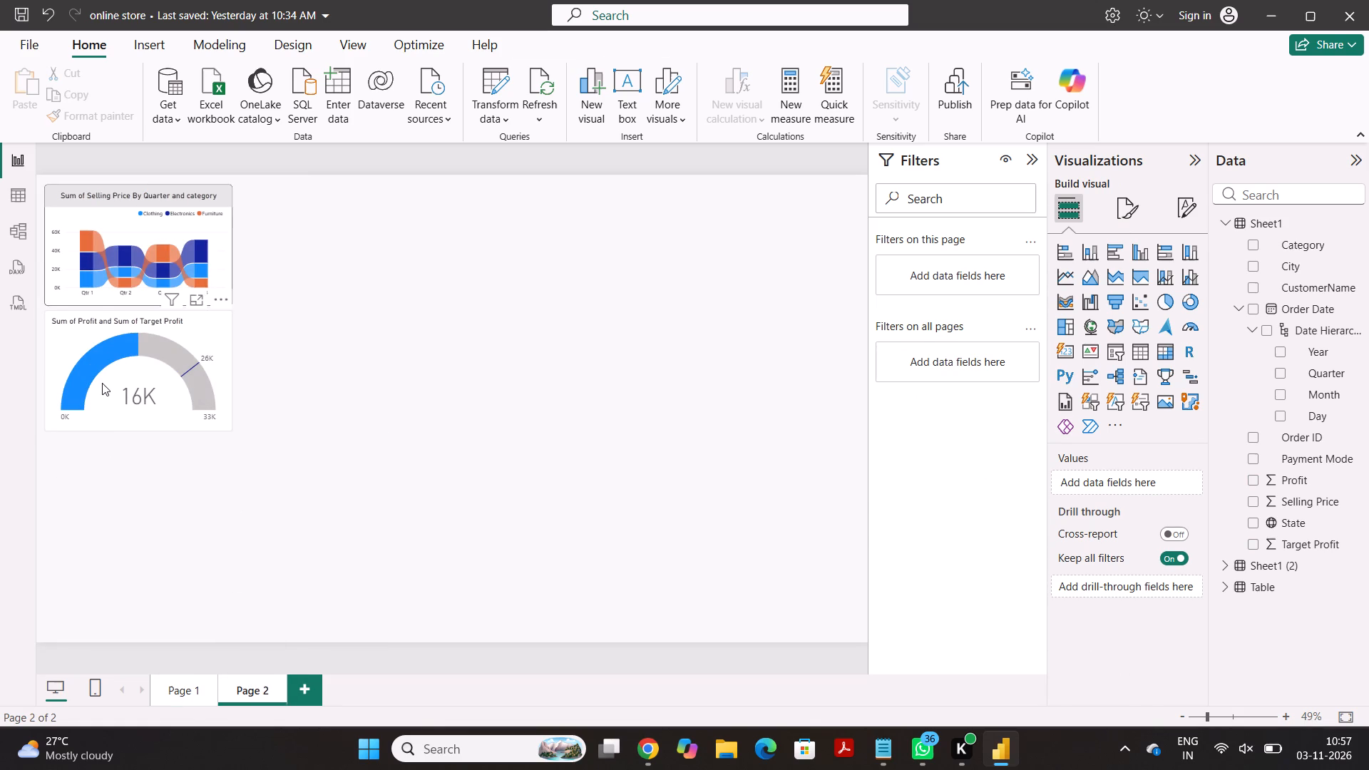
click(1127, 219)
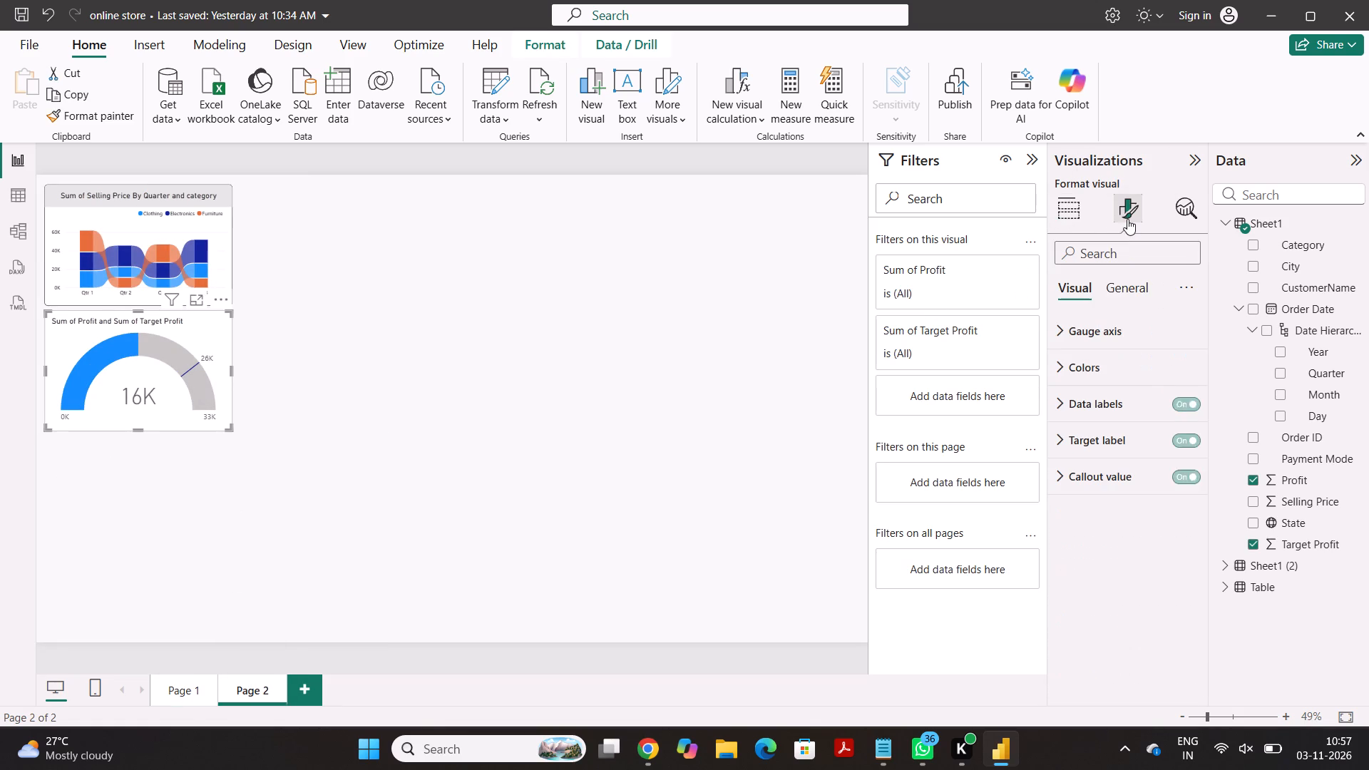
click(1127, 219)
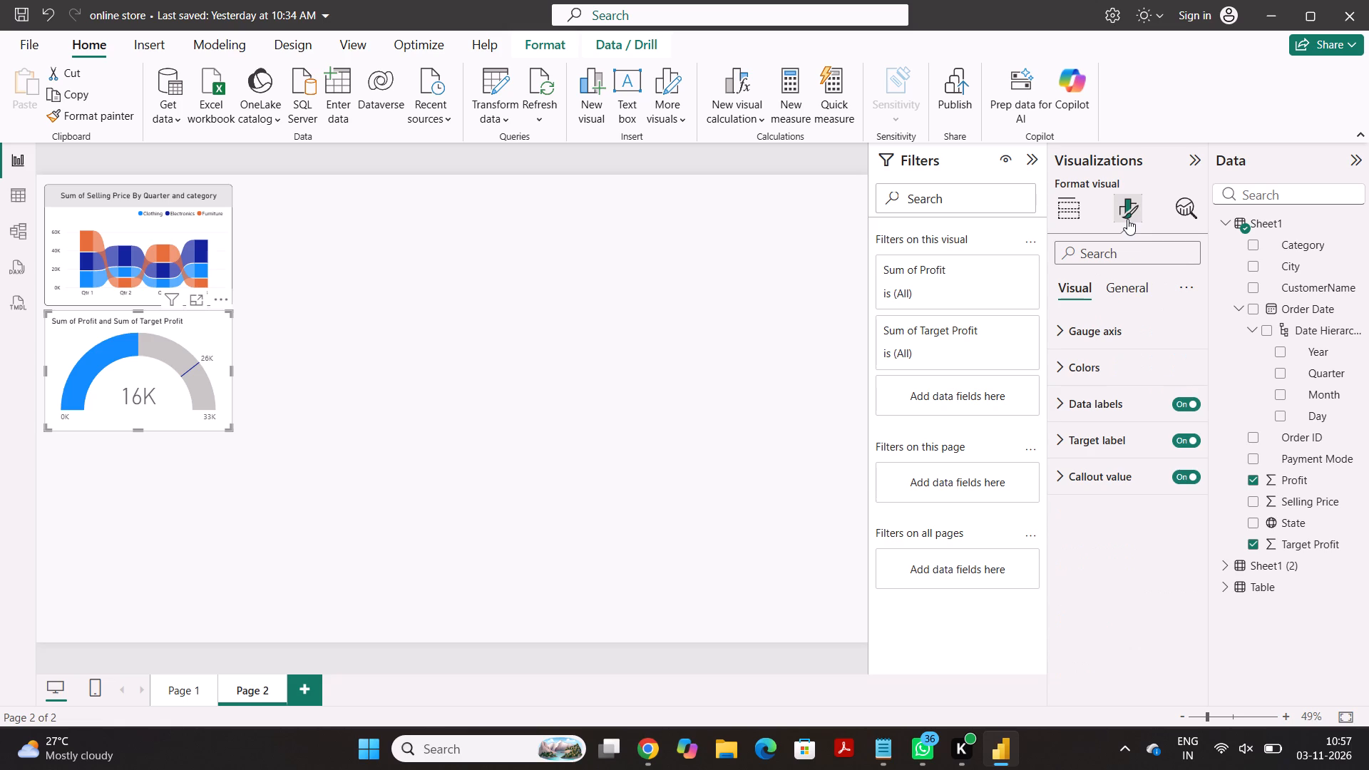
click(1119, 285)
click(1092, 371)
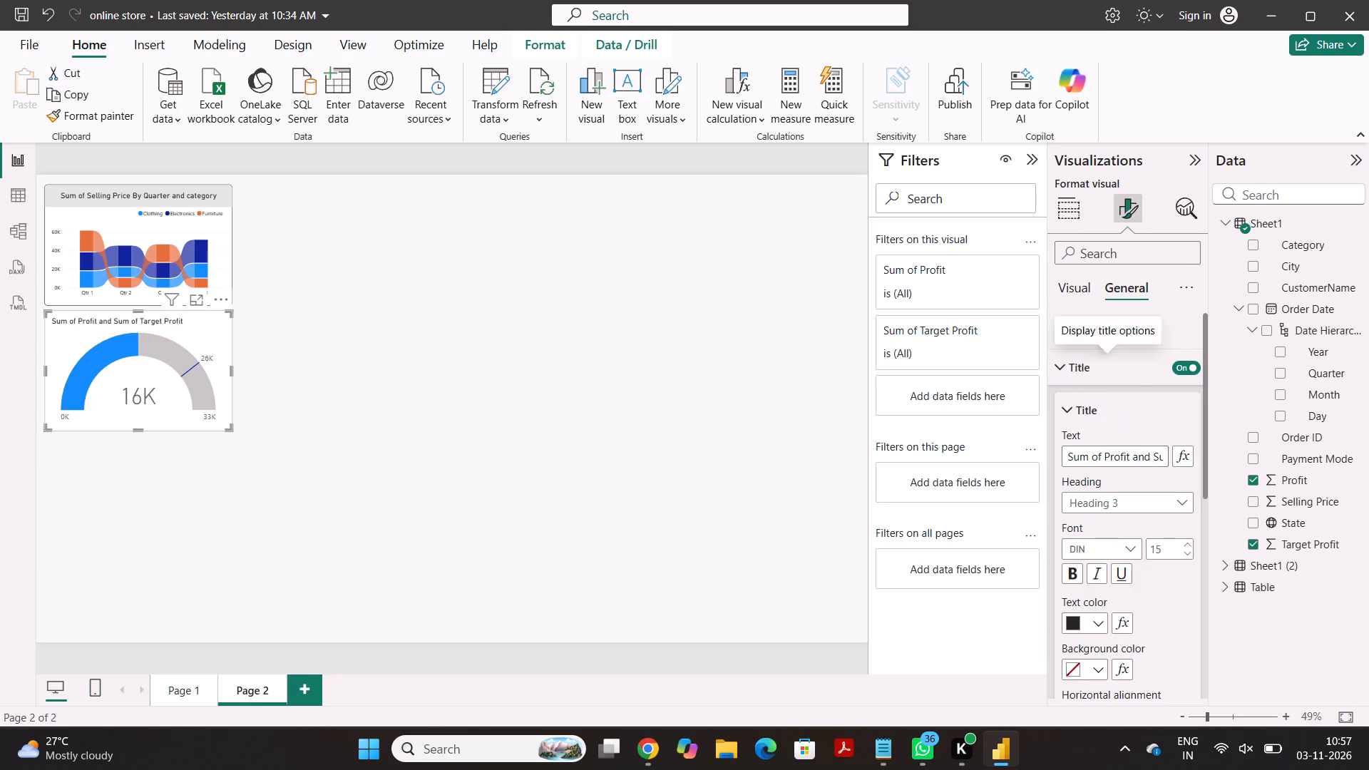
triple_click(1152, 456)
click(1152, 456)
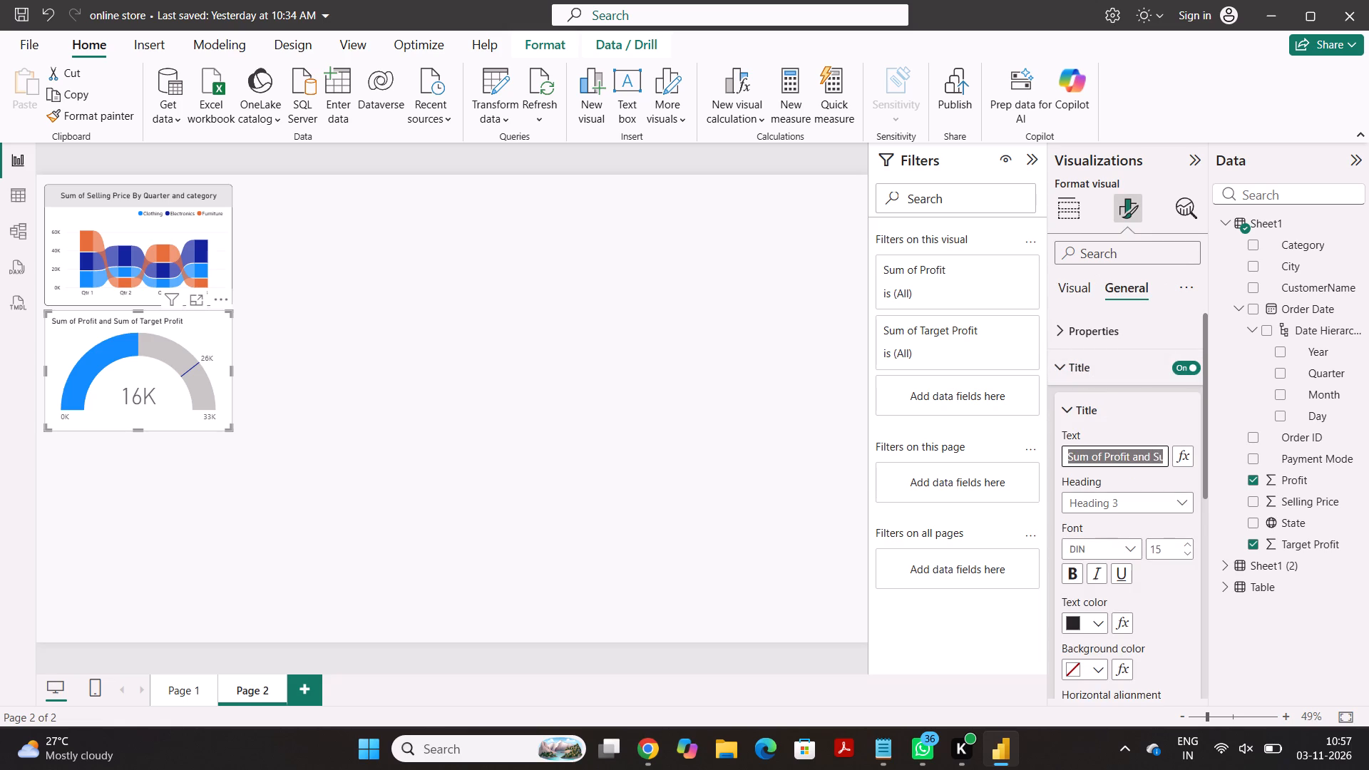
key(backslash)
key(BackSpace)
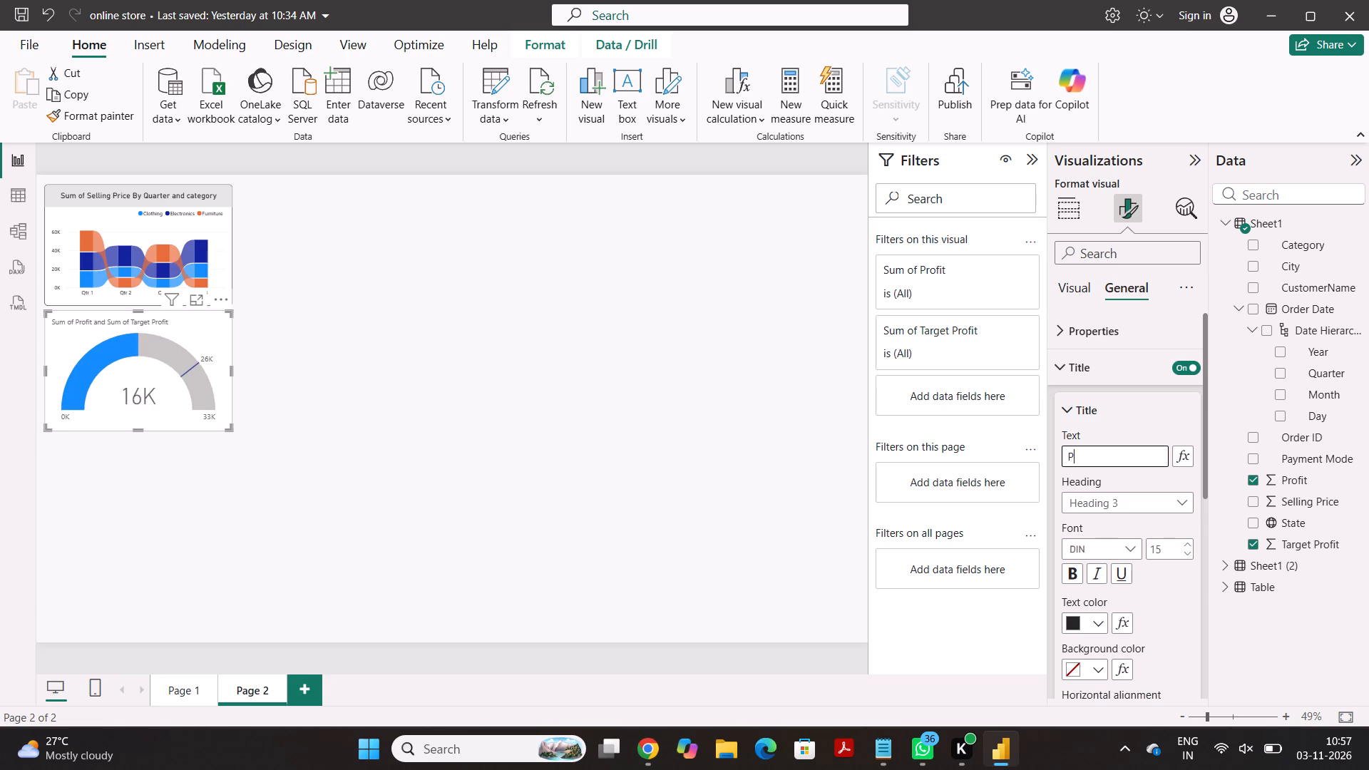
text(rofit)
key(space)
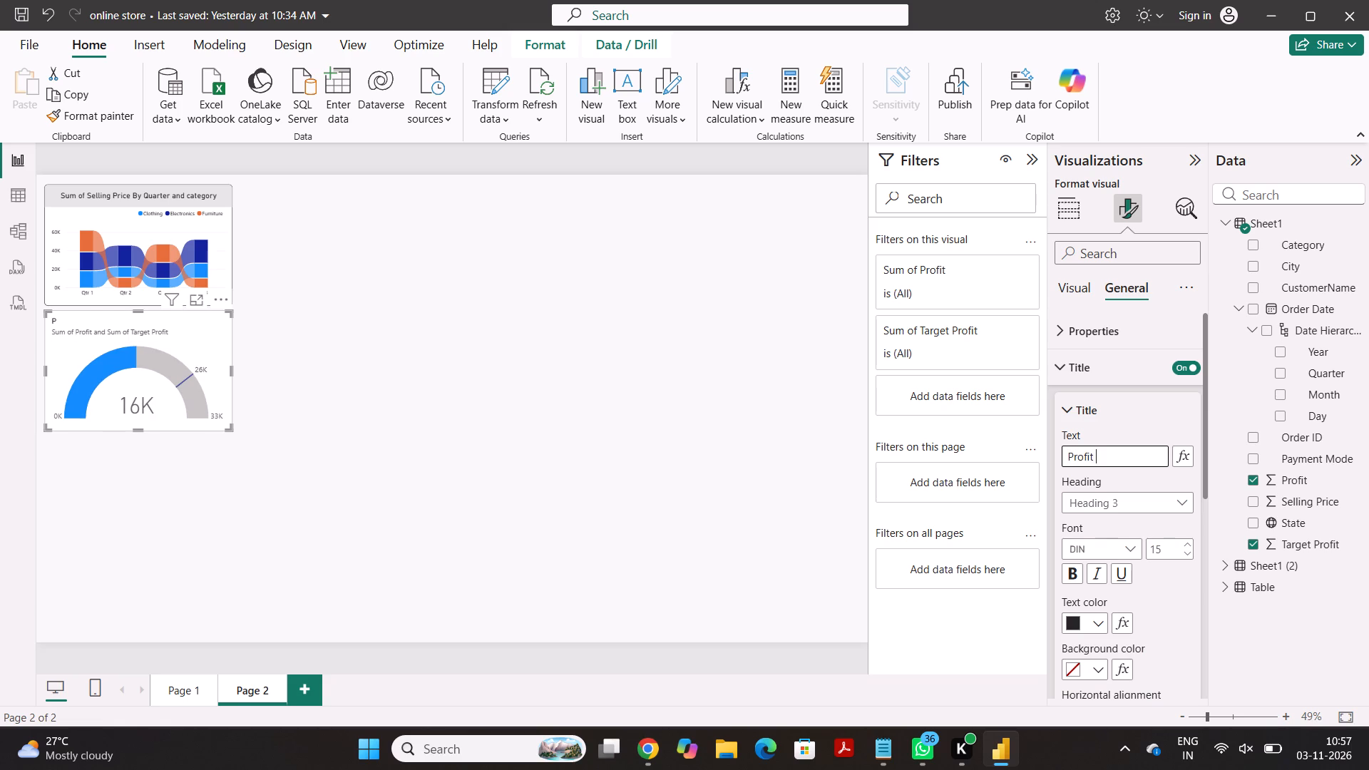
text(s)
key(space)
text(arget)
key(space)
text(rofit)
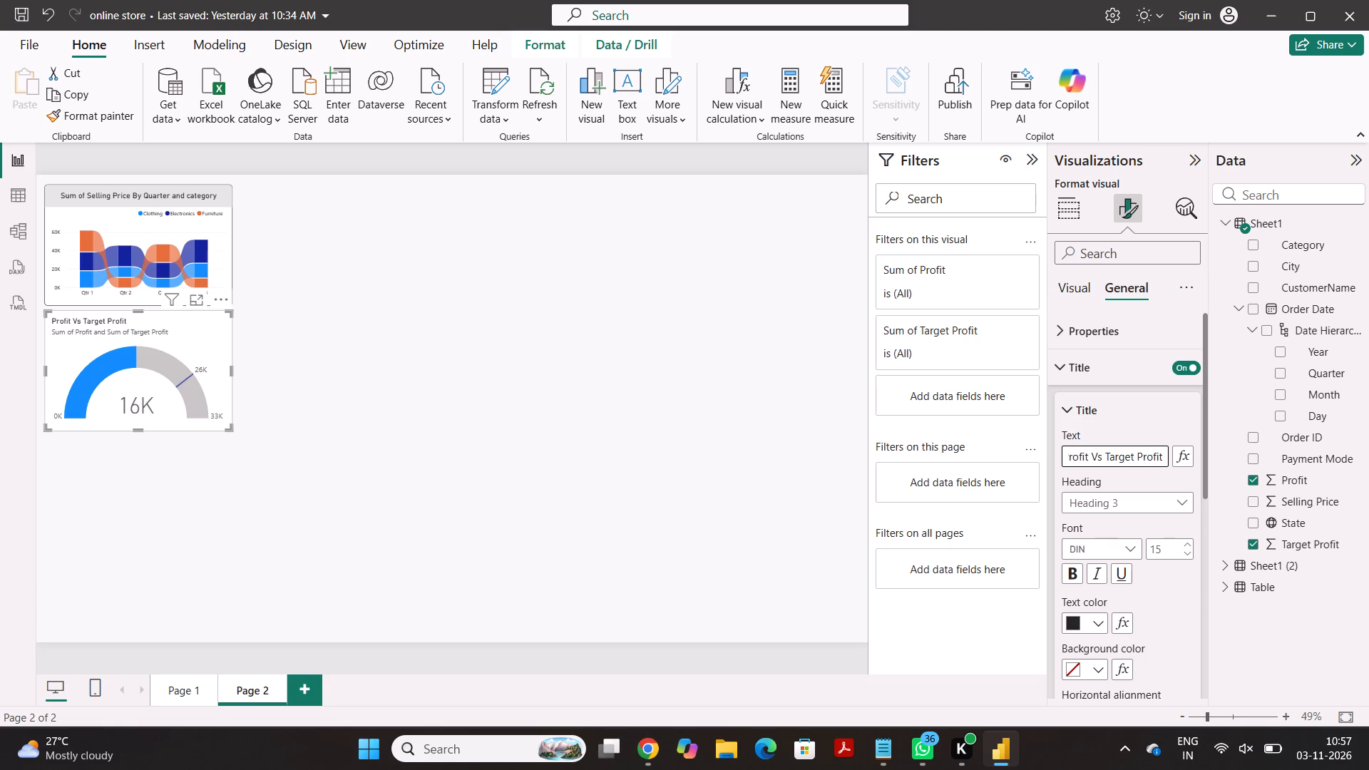
Give the Page 2 gauge's title a light grey background and centre its text.
click(1097, 665)
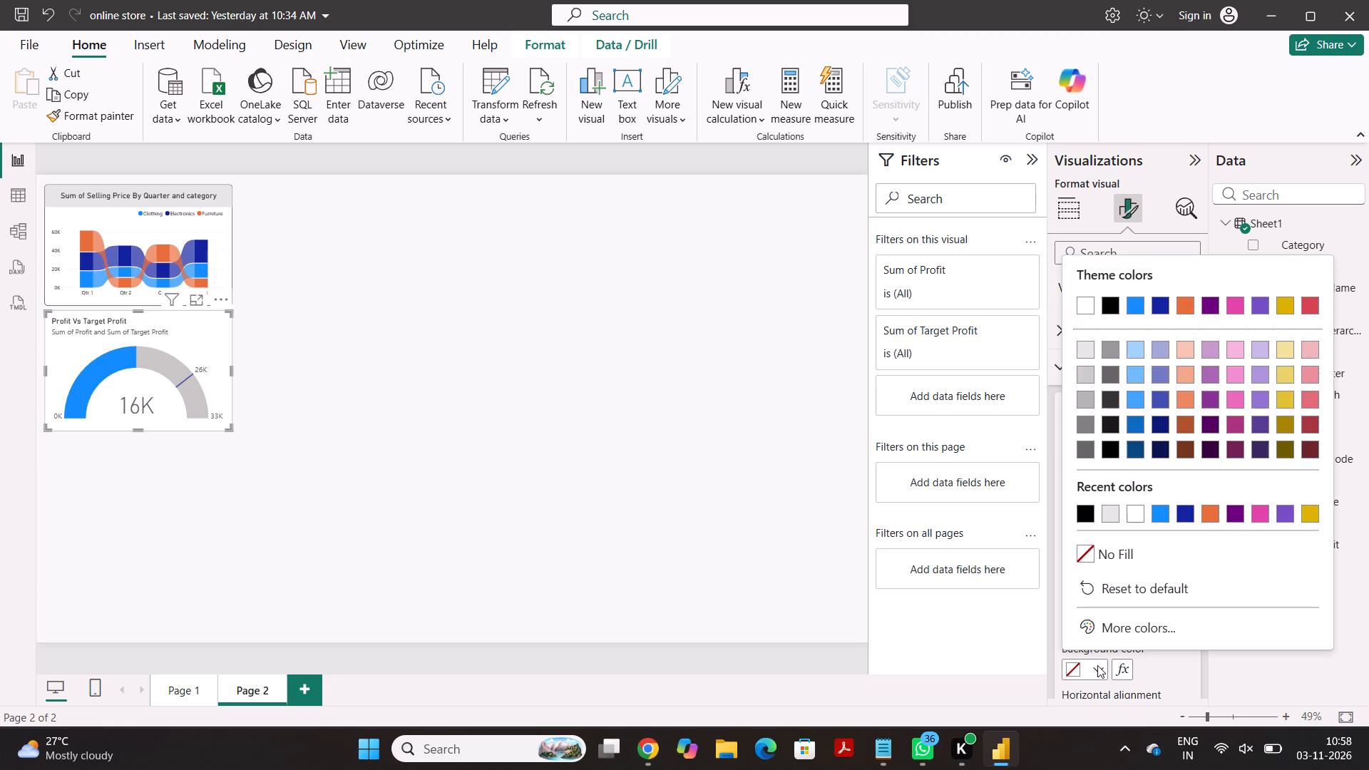
click(1082, 351)
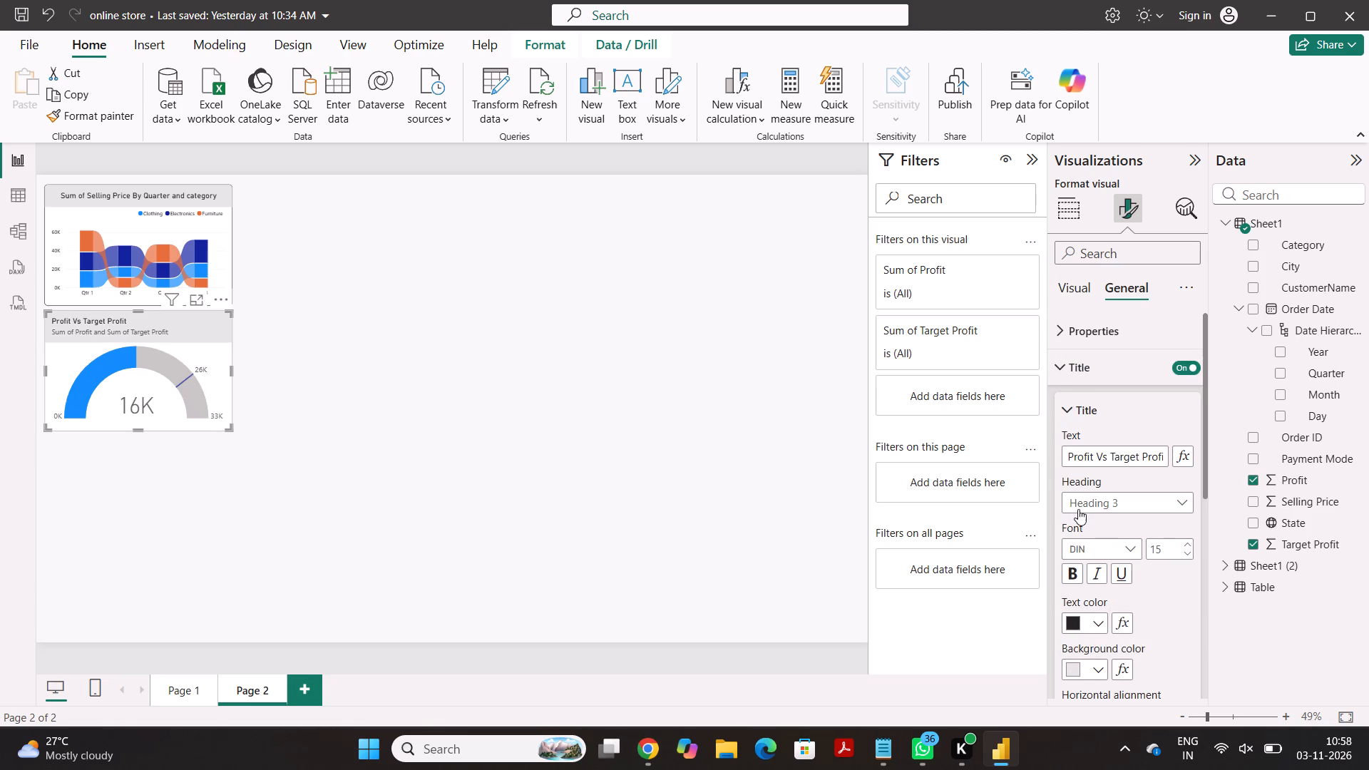
scroll(1078, 509, down, 2)
click(1099, 573)
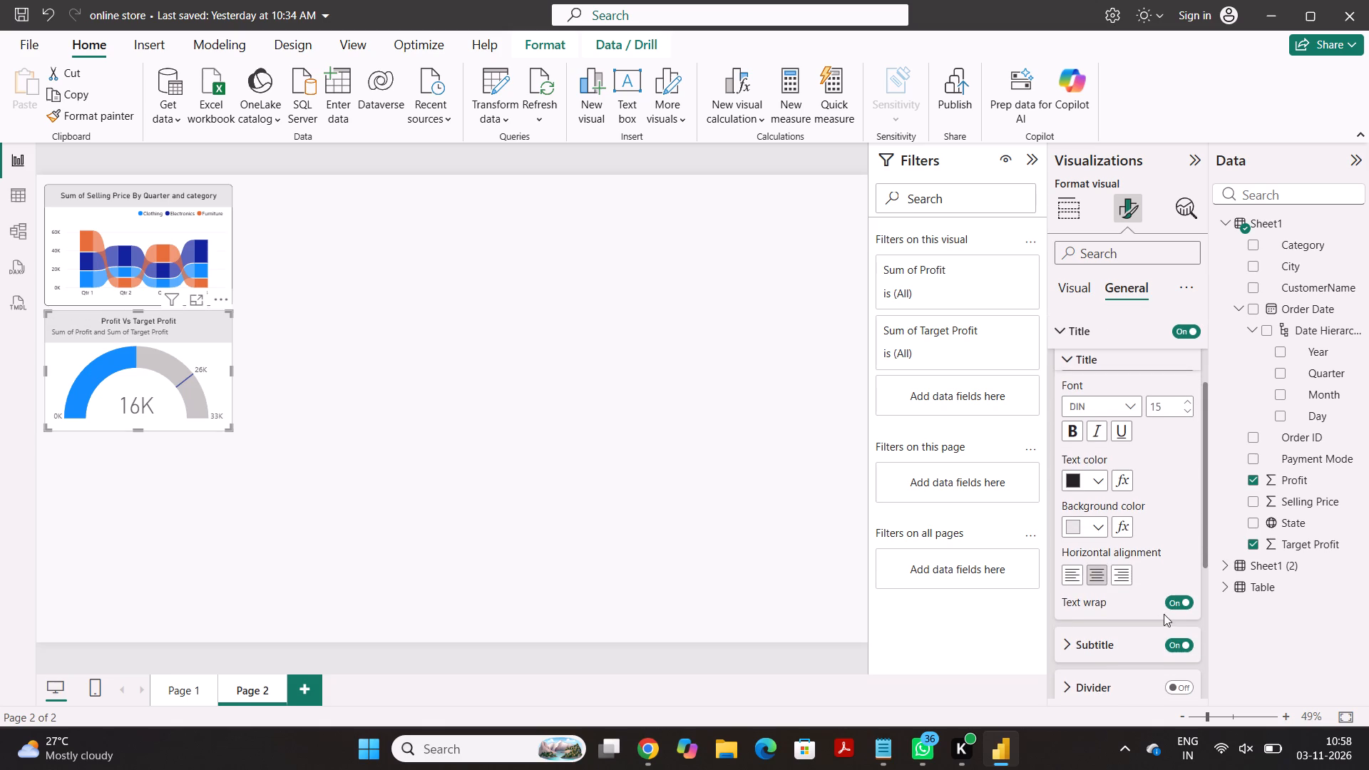
Turn off the subtitle of the Page 2 gauge.
click(1186, 640)
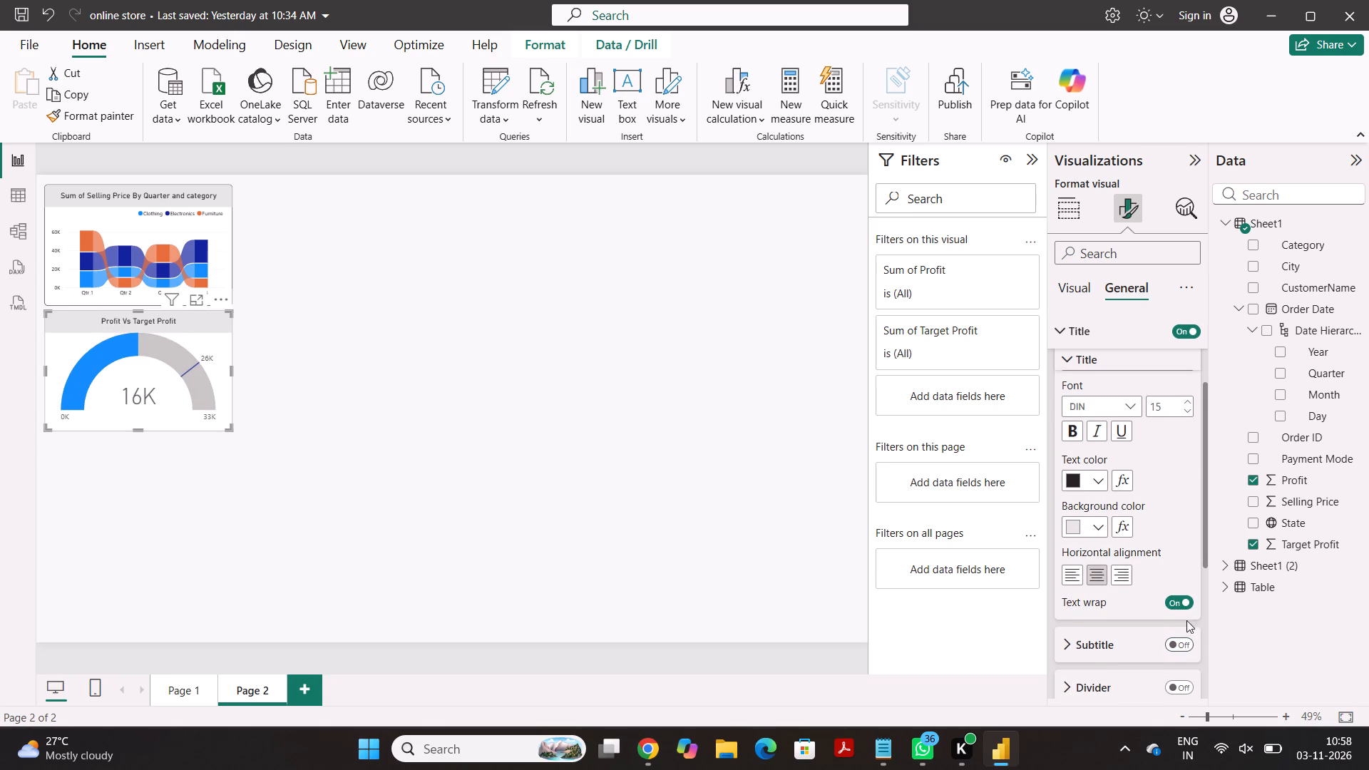
Set the font size of the Page 2 gauge's title to 21.
scroll(1143, 446, up, 1)
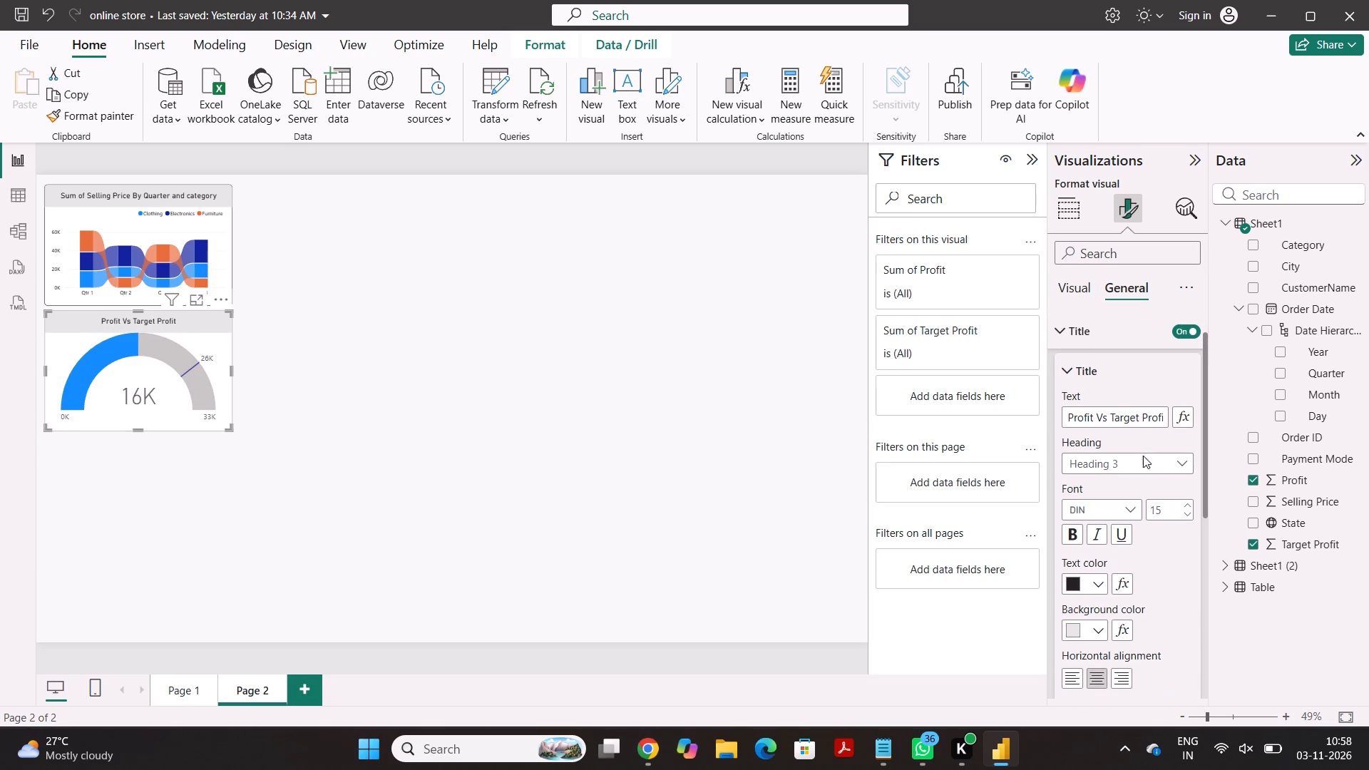
scroll(1138, 501, up, 1)
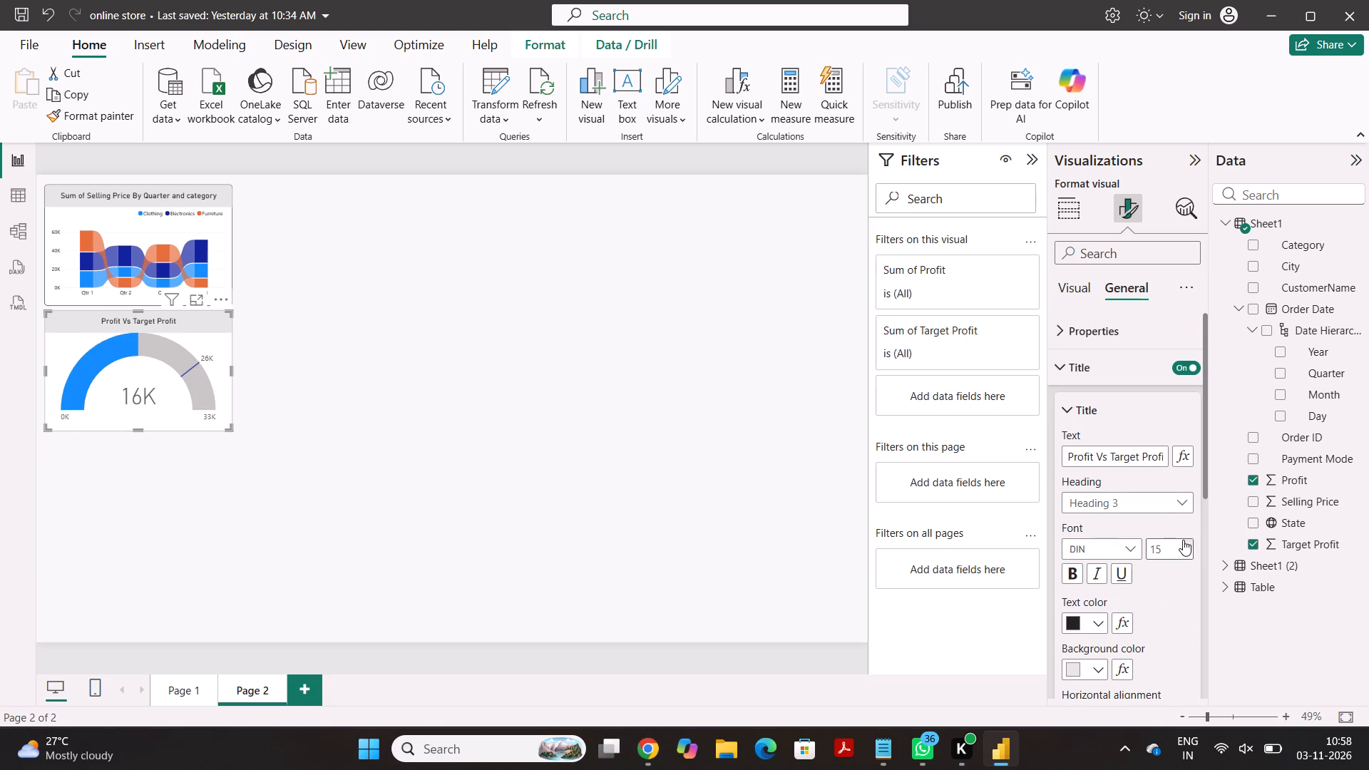
triple_click(1183, 540)
triple_click(1183, 540)
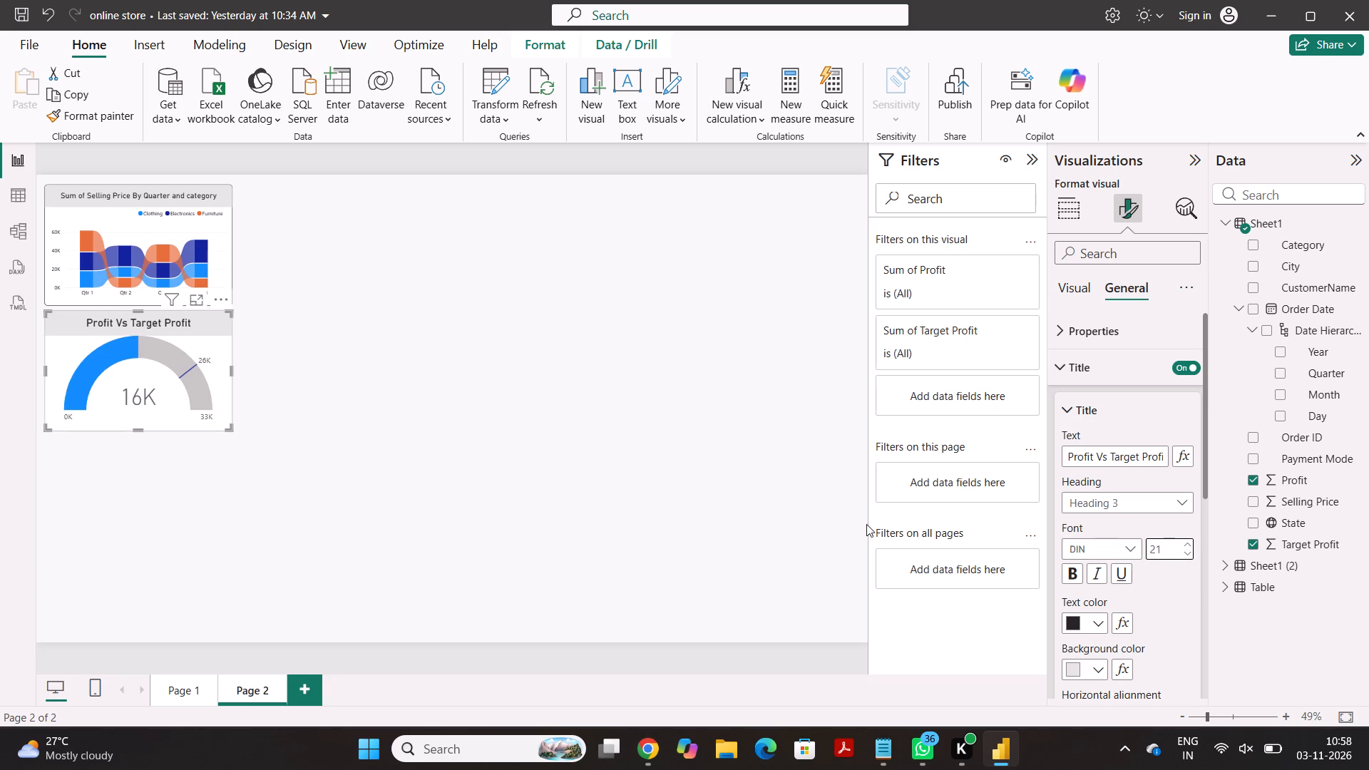
Remove the Profit vs Target Profit gauge from Page 1.
click(177, 695)
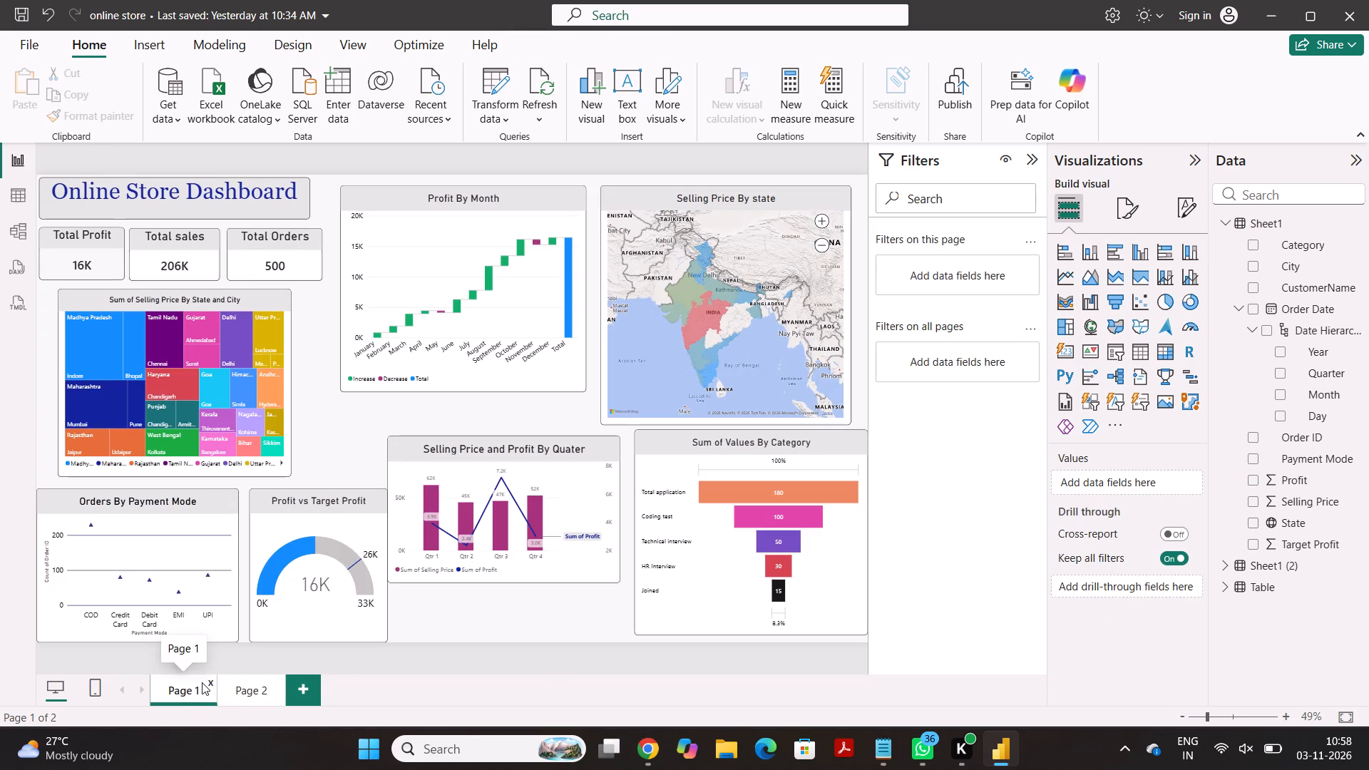
click(267, 690)
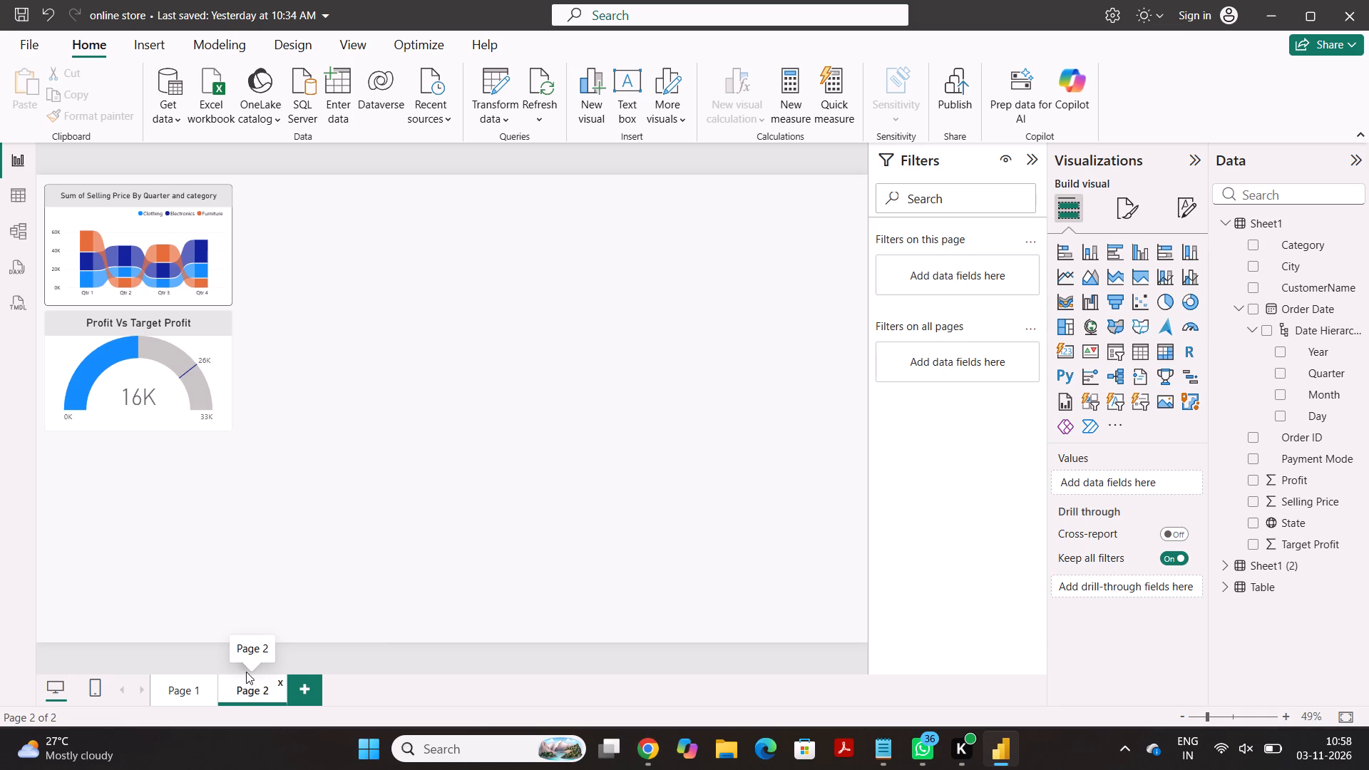
click(168, 693)
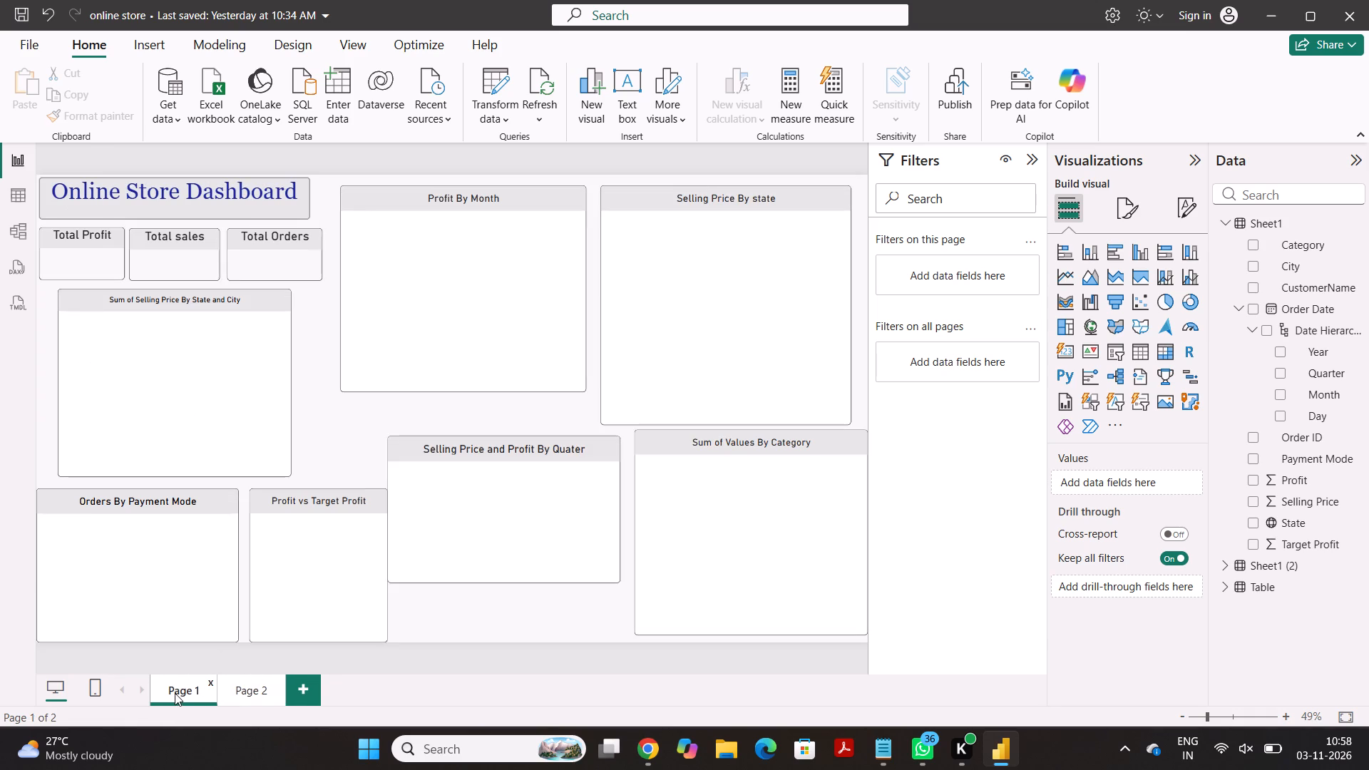
click(346, 590)
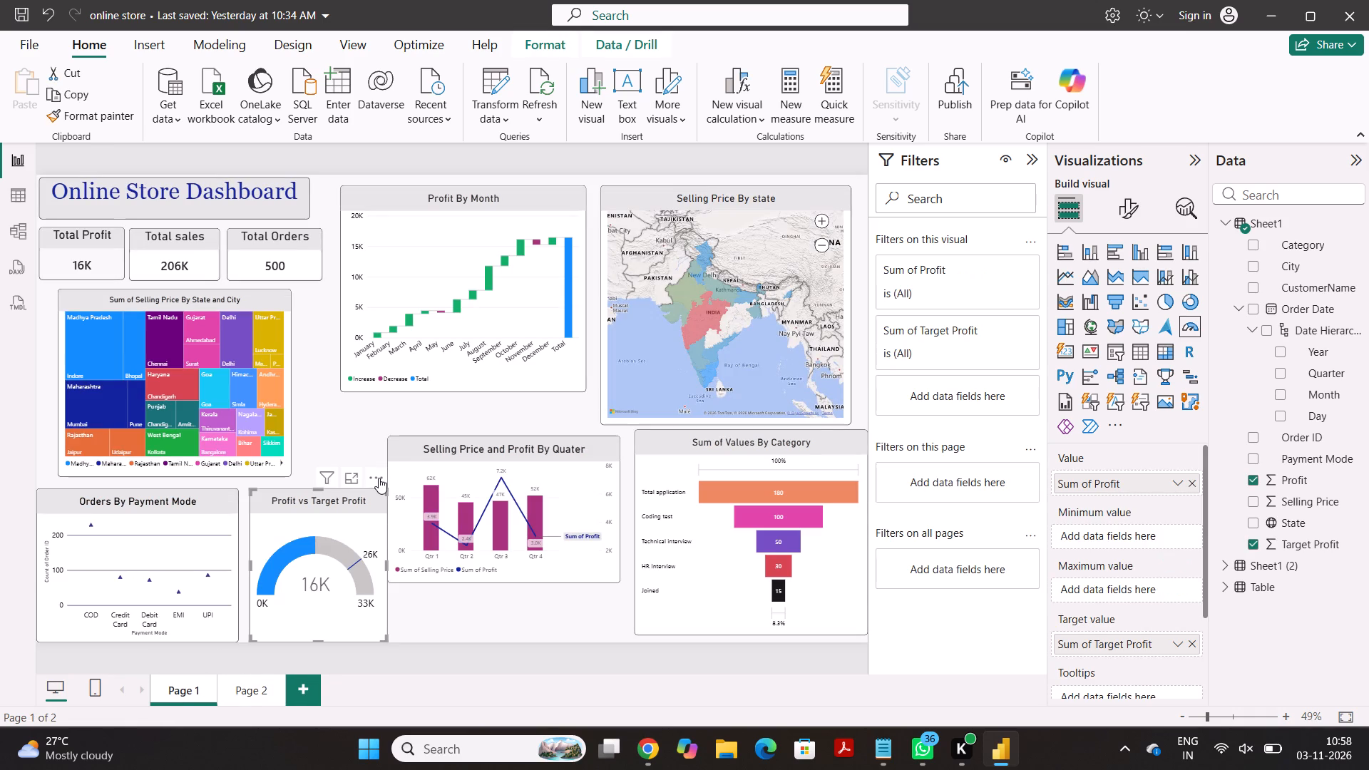
click(379, 478)
click(436, 543)
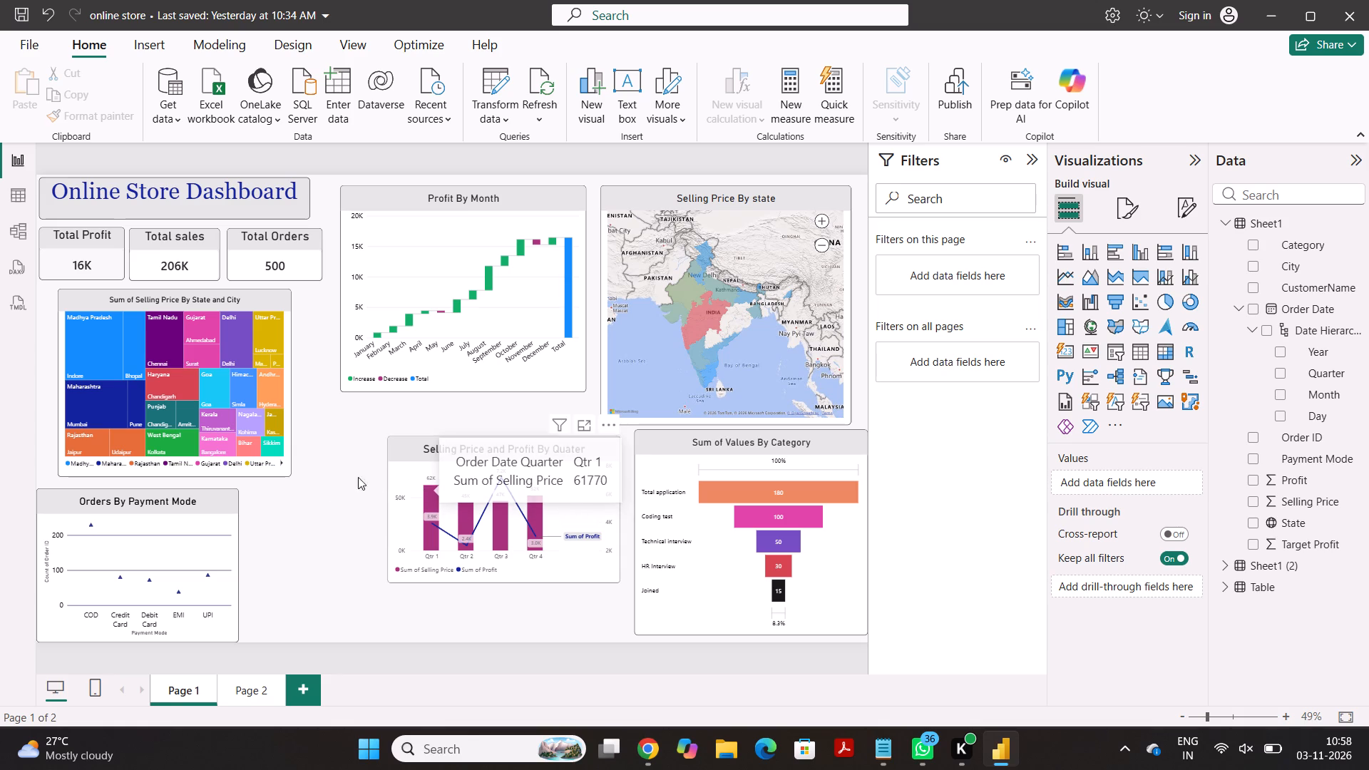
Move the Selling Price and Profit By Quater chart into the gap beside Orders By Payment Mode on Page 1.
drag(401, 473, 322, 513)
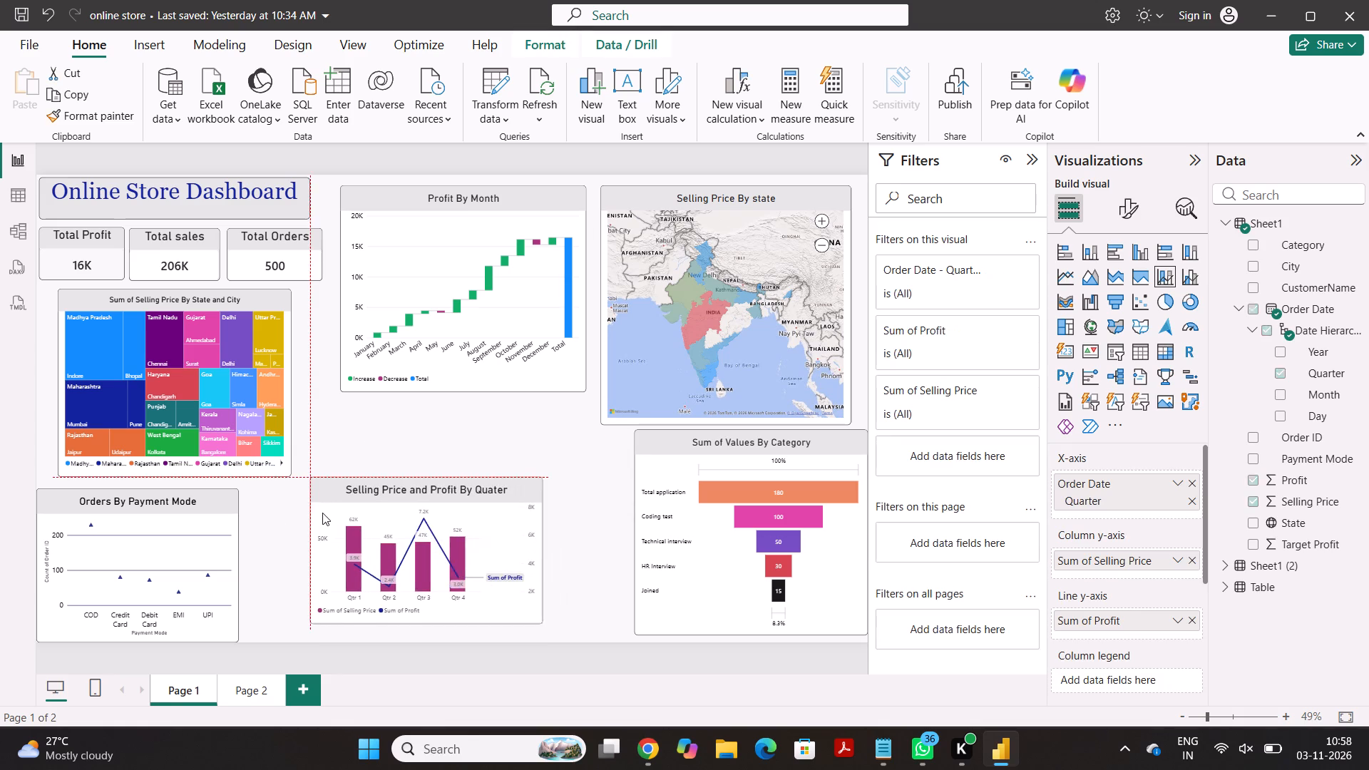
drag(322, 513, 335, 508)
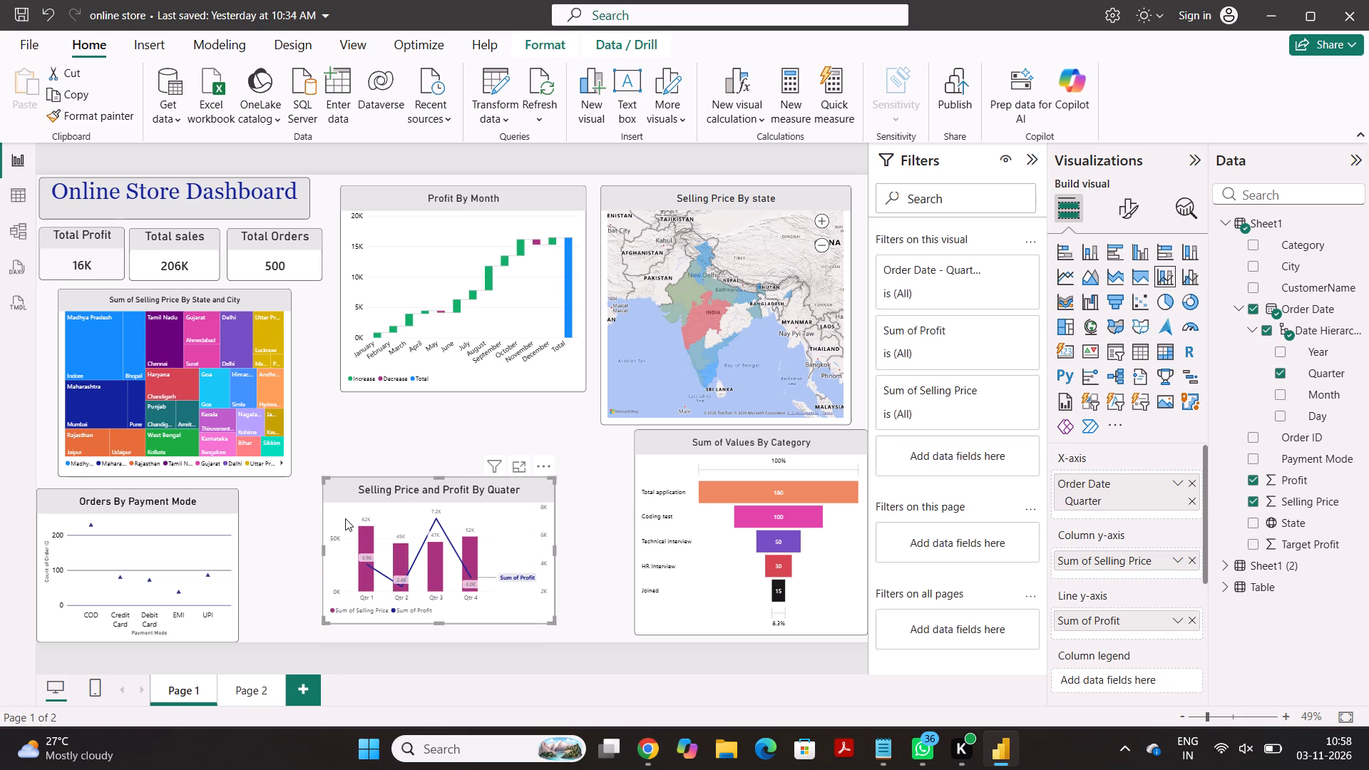
Move the State and City treemap aside and place the Selling Price and Profit By Quater chart beneath the total cards.
drag(212, 419, 226, 419)
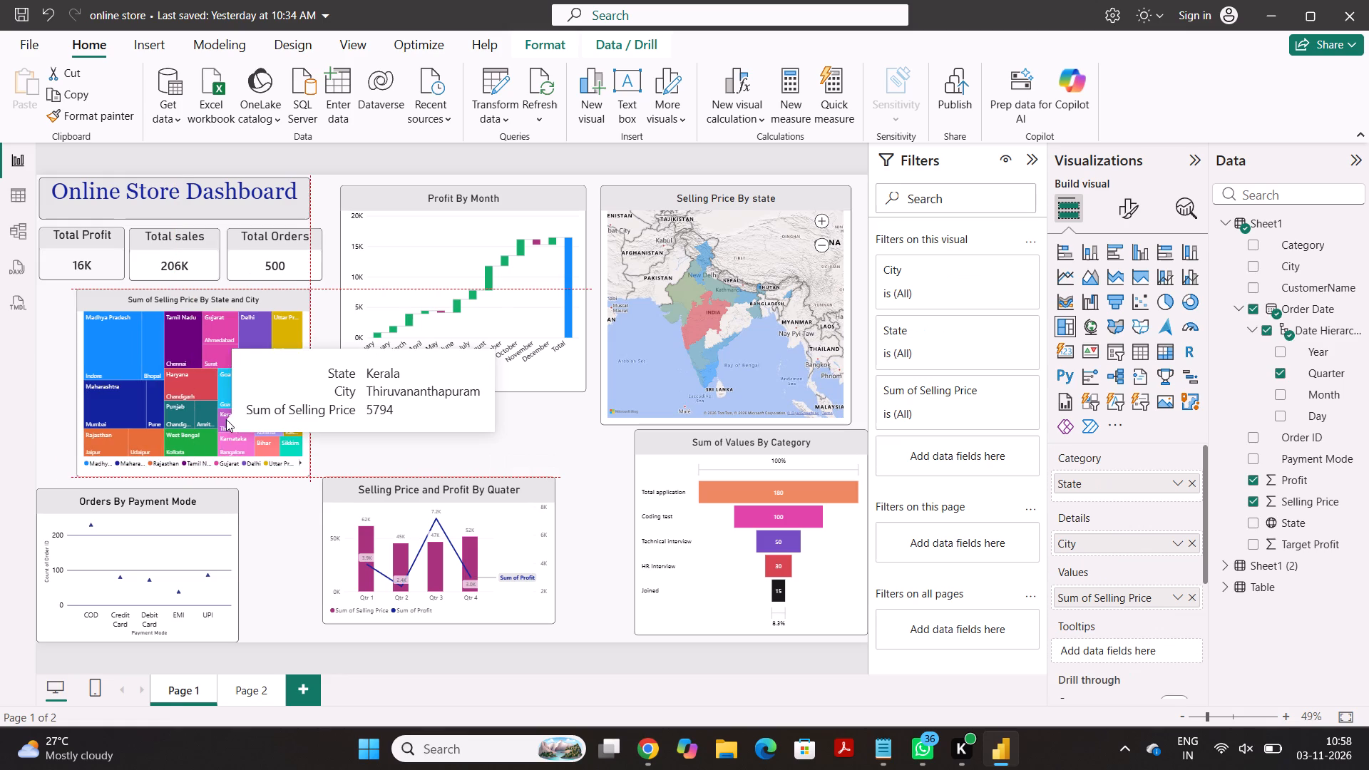
drag(226, 419, 504, 406)
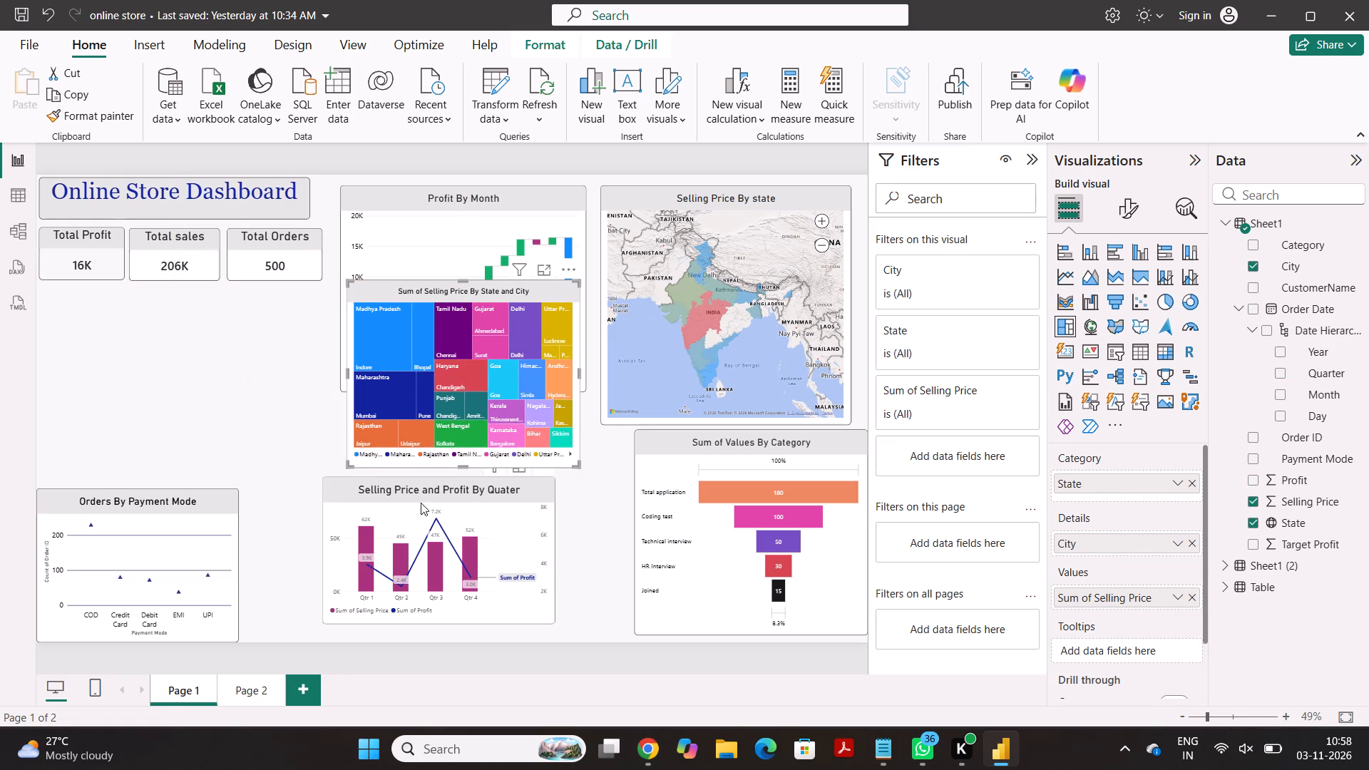
drag(417, 498, 151, 339)
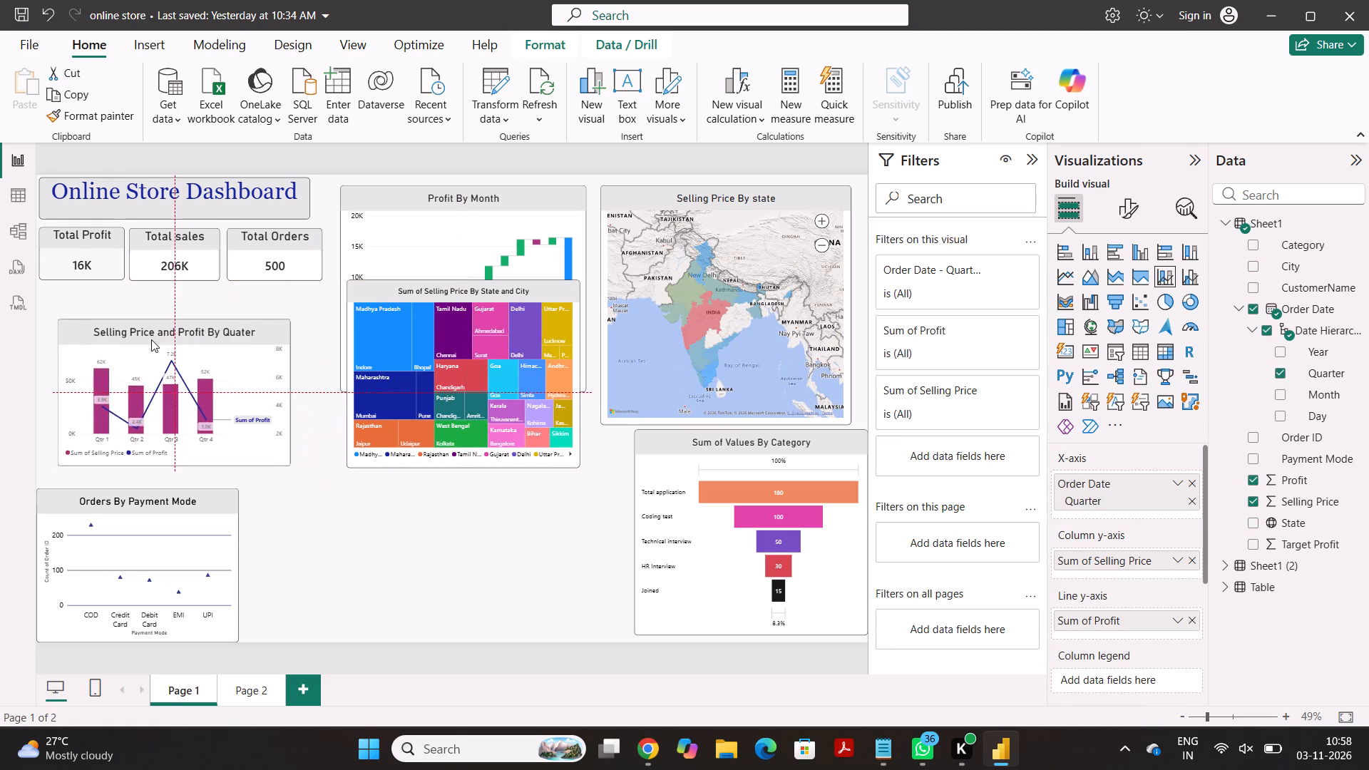
drag(151, 339, 143, 330)
Move the State and City treemap to the bottom row of Page 1, between Orders By Payment Mode and the funnel chart.
drag(448, 356, 433, 450)
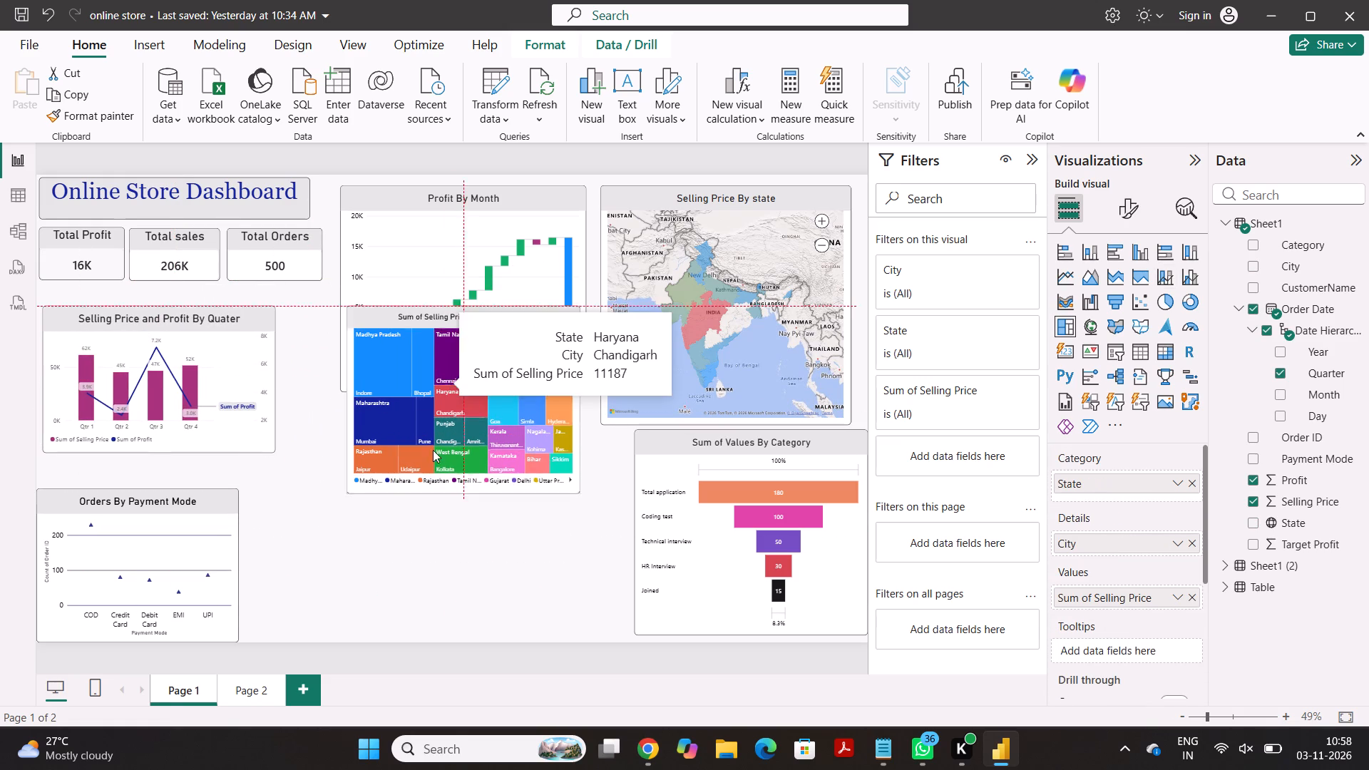
drag(433, 450, 421, 516)
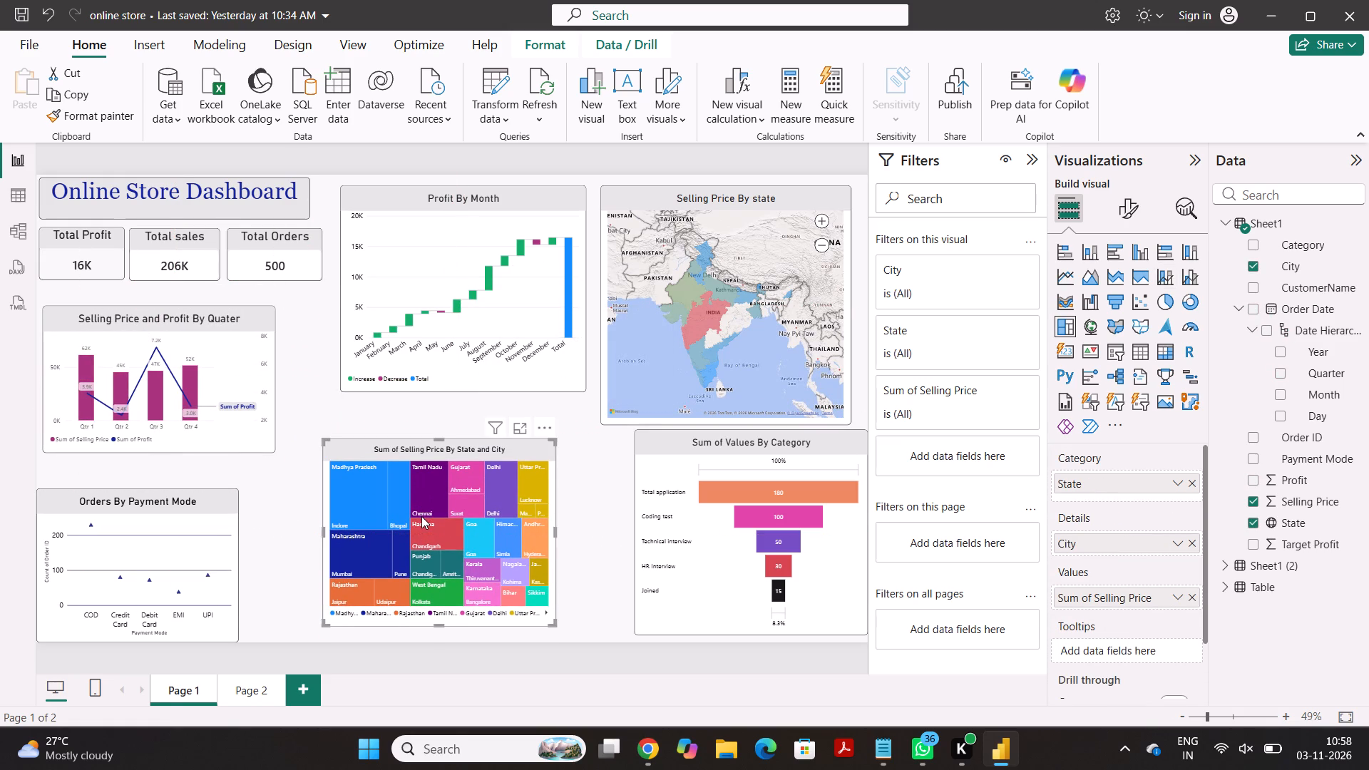
click(257, 571)
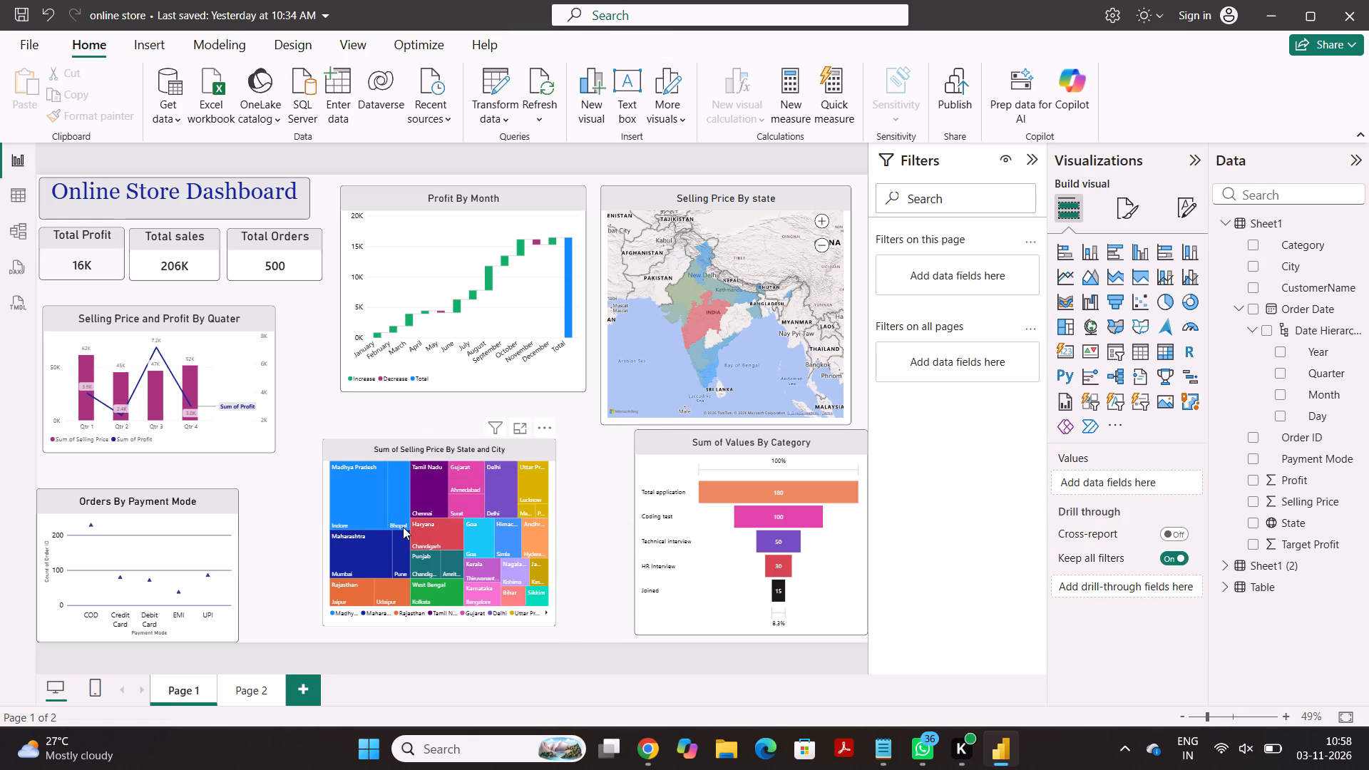
drag(403, 527, 376, 540)
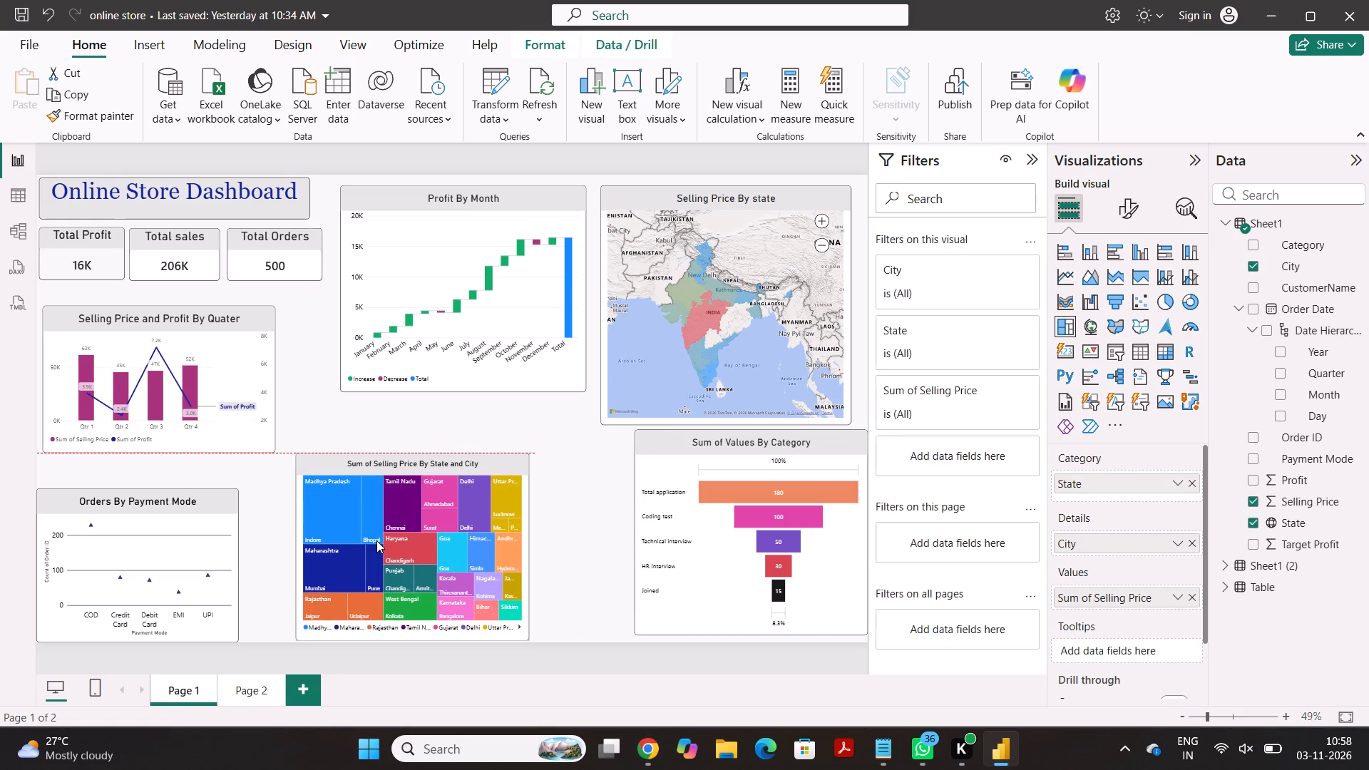
drag(376, 540, 376, 539)
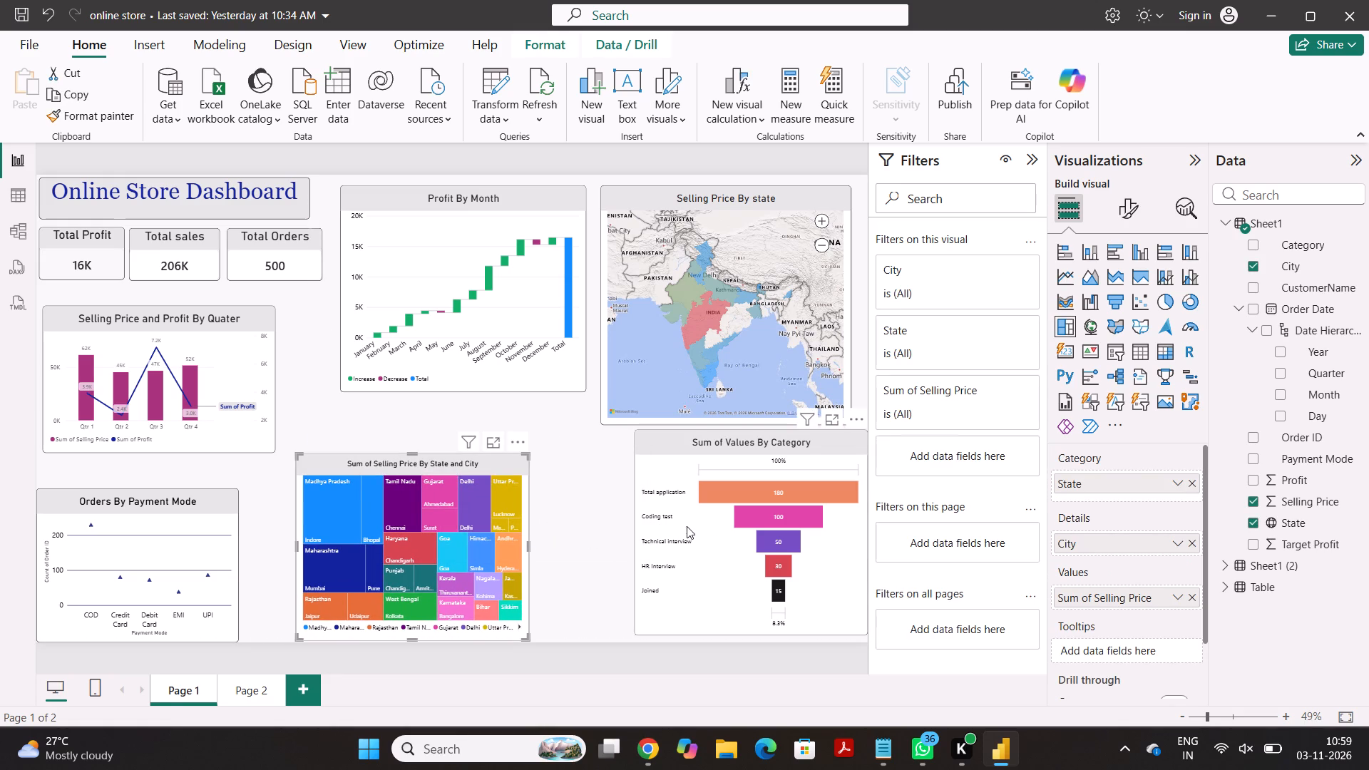
Move the Sum of Values By Category funnel closer to the treemap, aligning its bottom edge with the treemap's.
drag(687, 526, 644, 528)
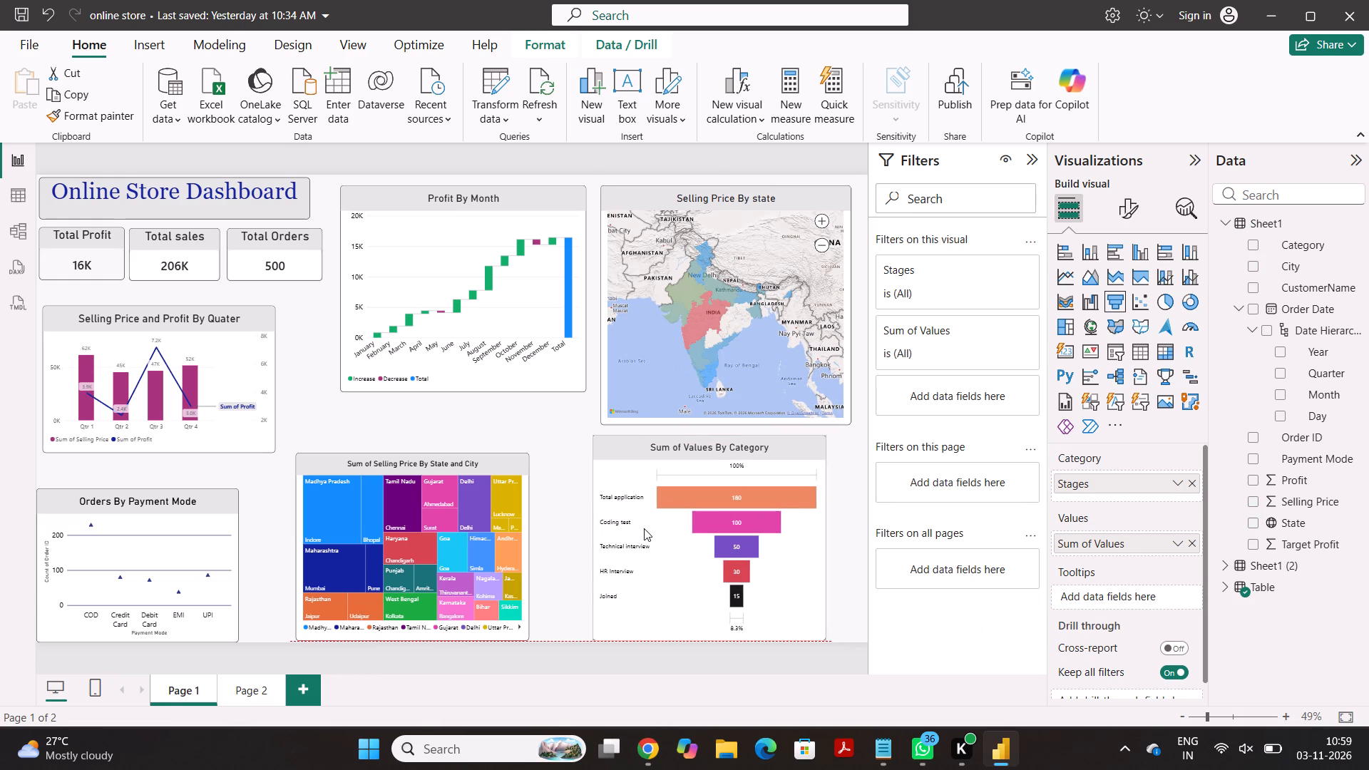
drag(644, 528, 641, 526)
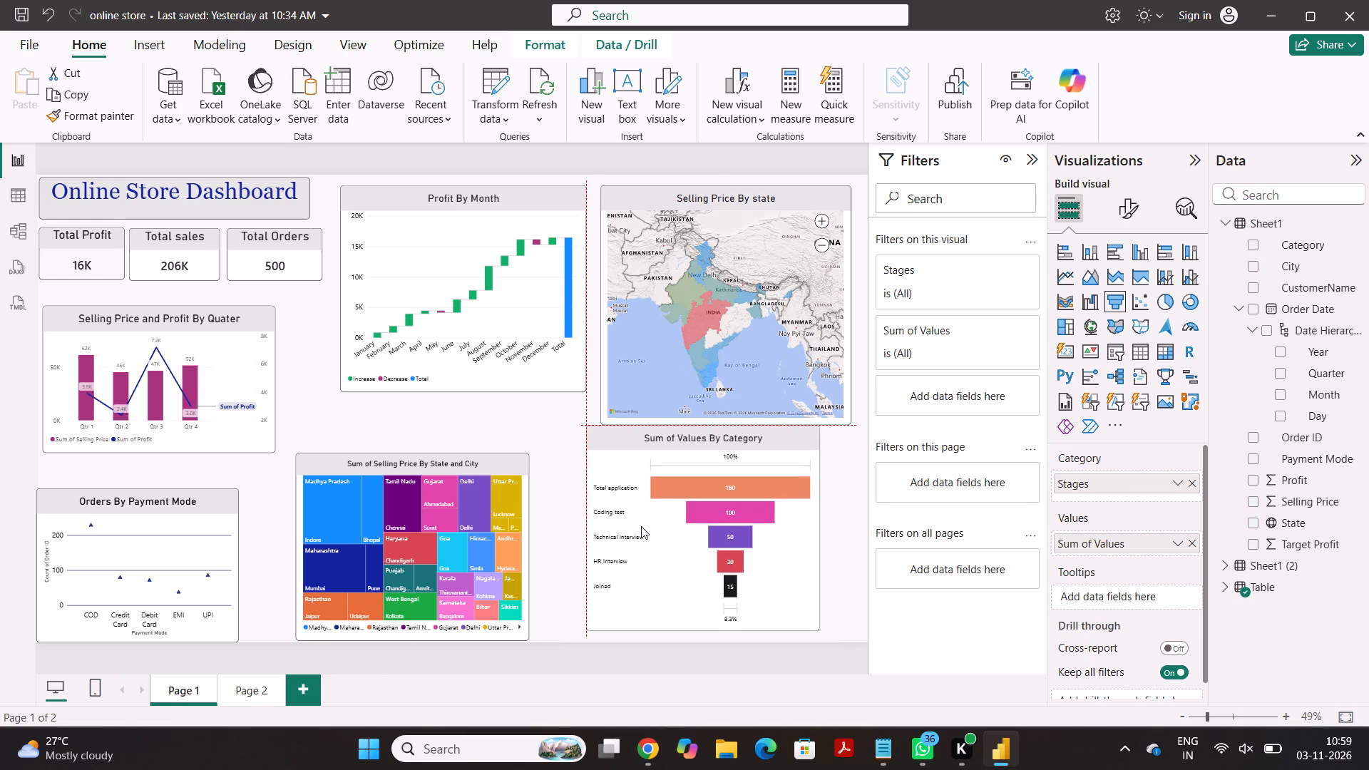
drag(641, 526, 641, 527)
click(839, 563)
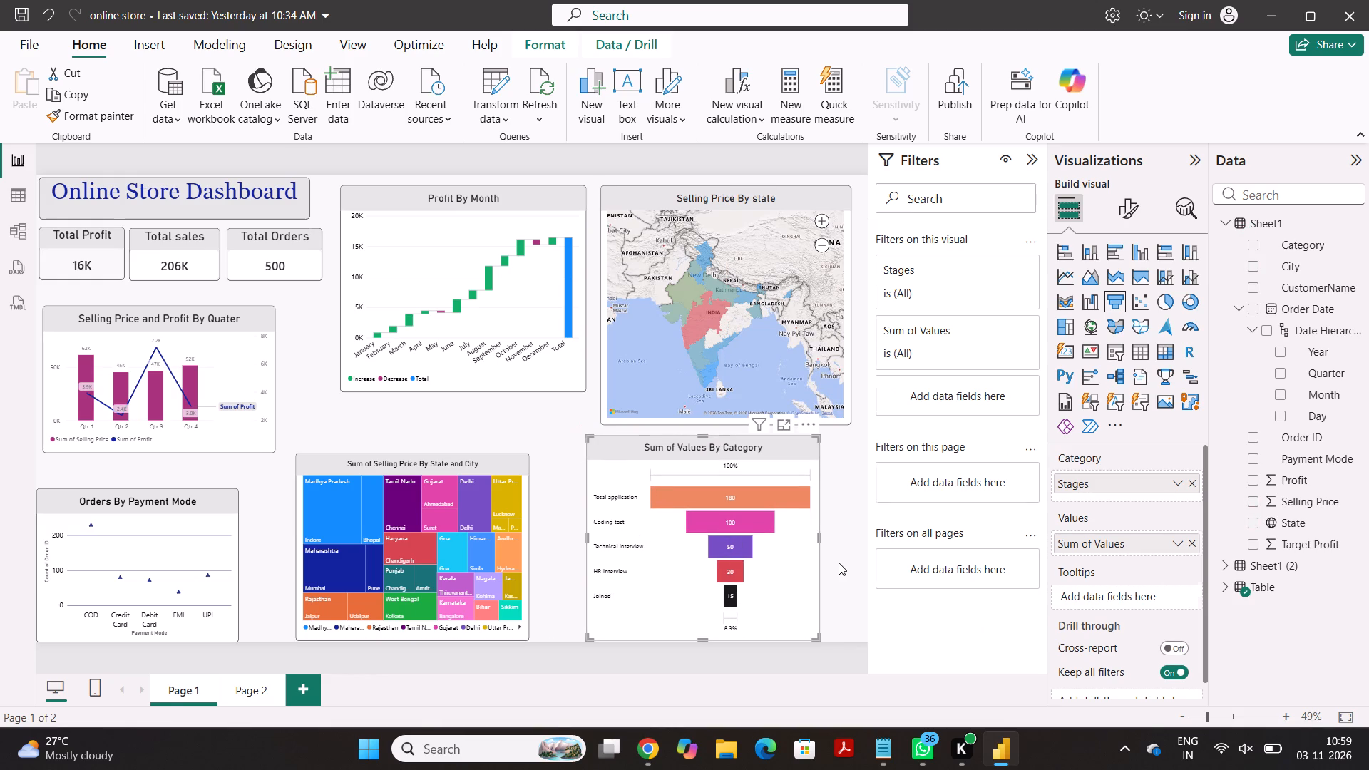
click(704, 632)
drag(704, 632, 705, 622)
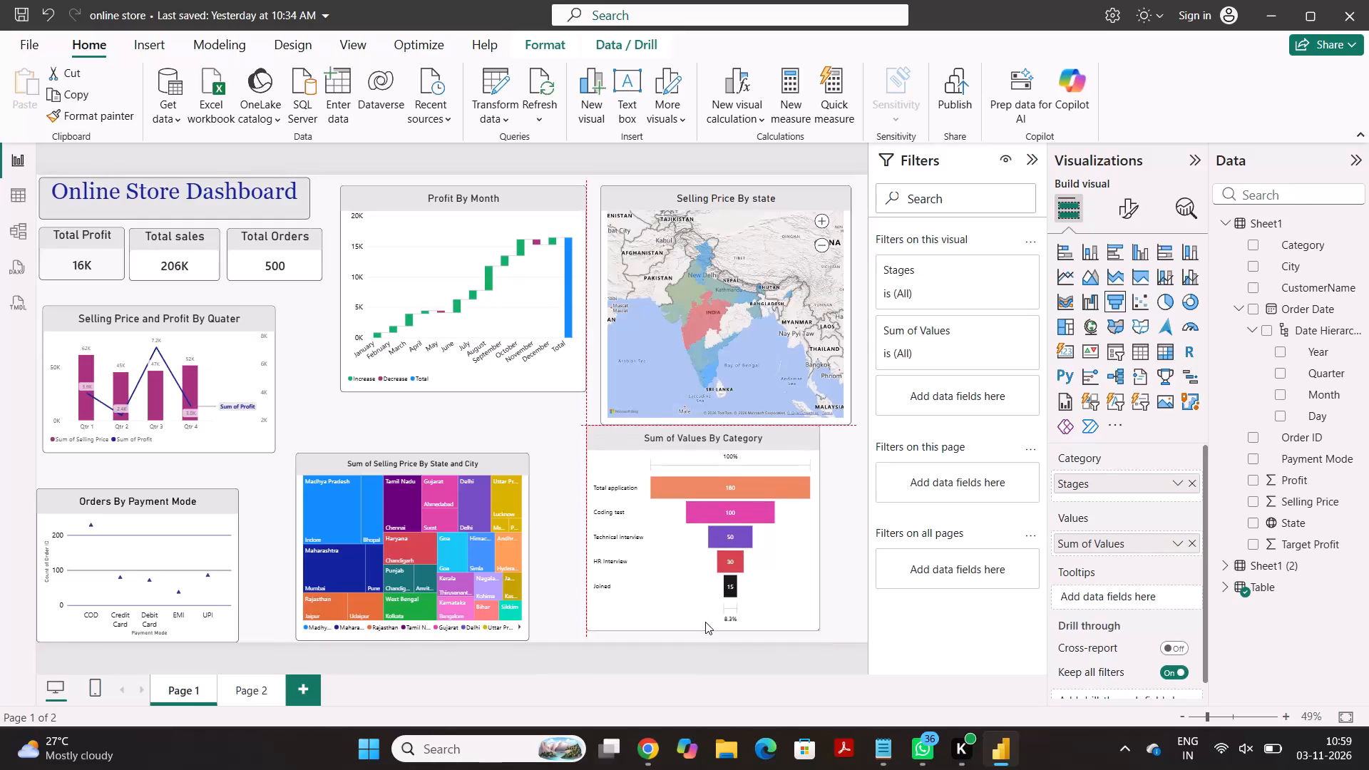
drag(705, 622, 704, 624)
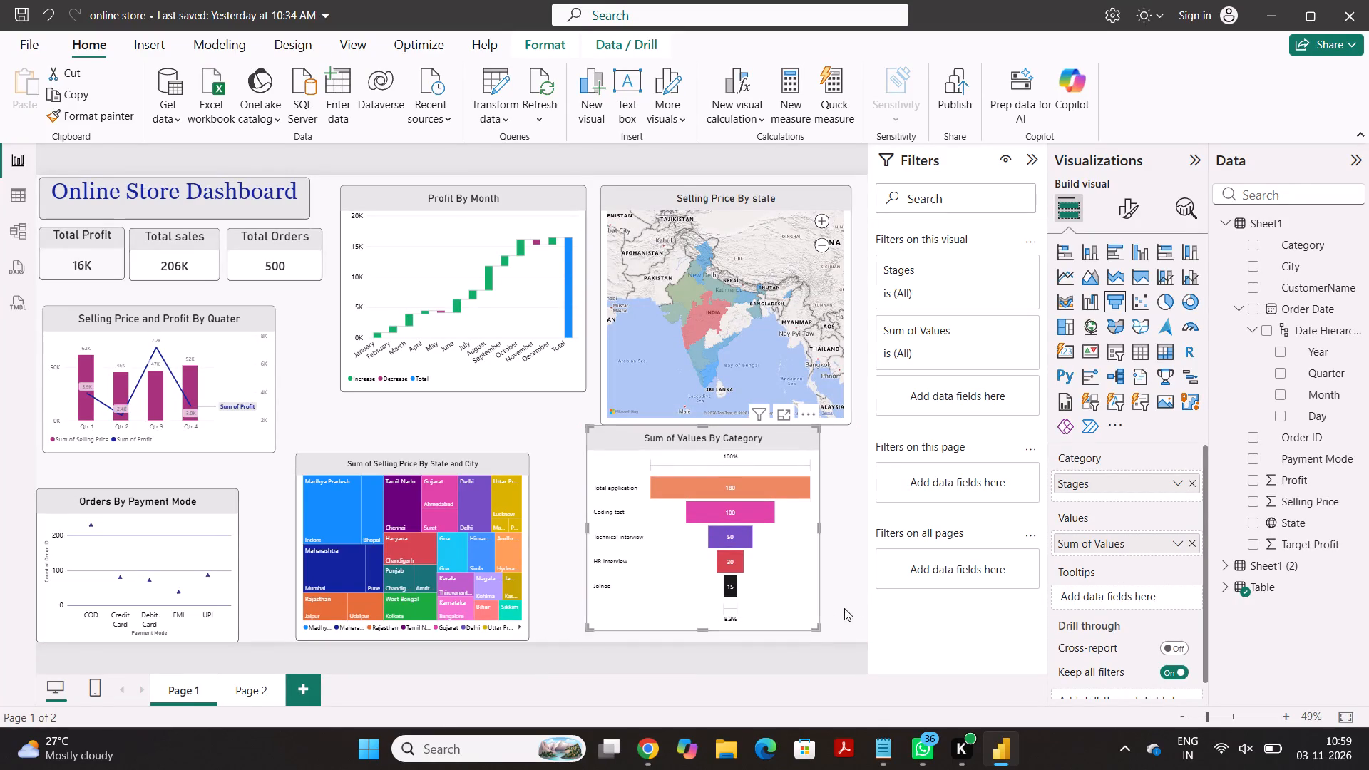
click(856, 598)
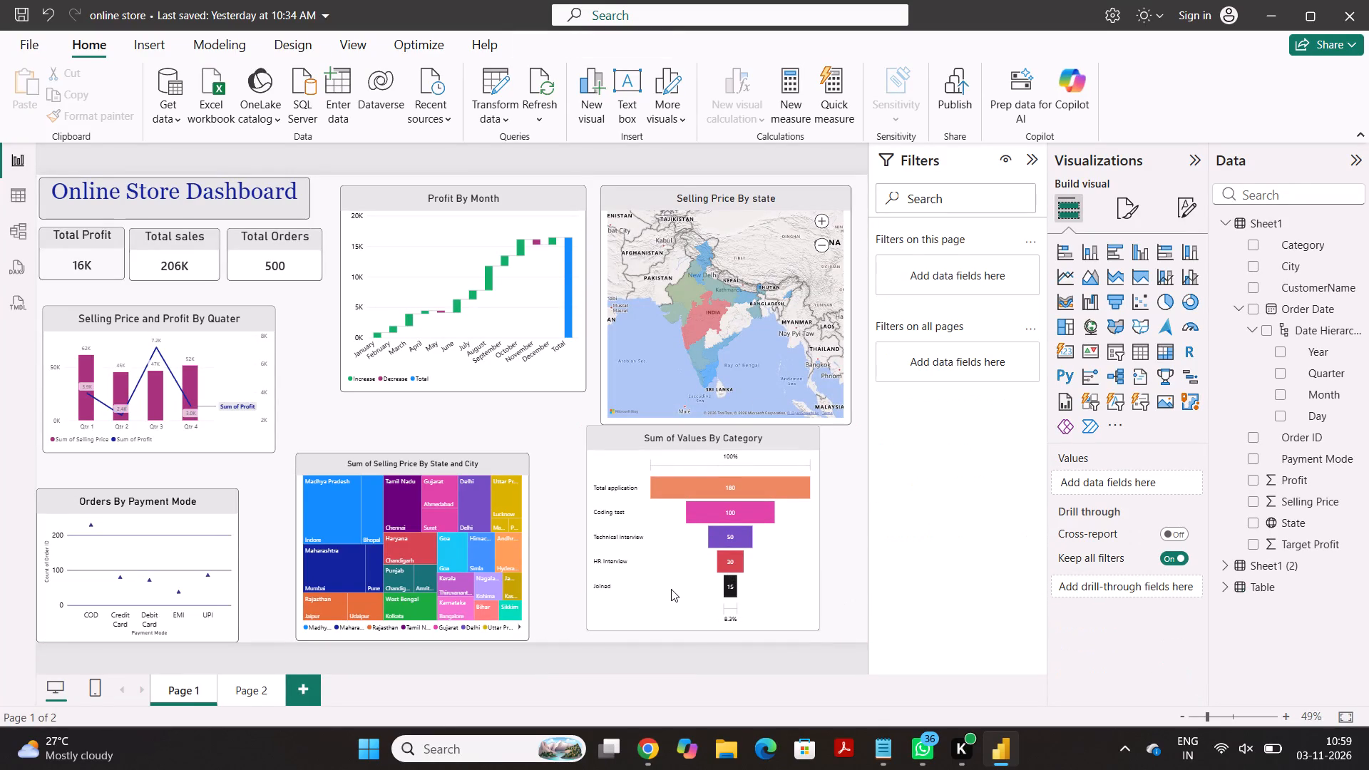
click(671, 589)
drag(663, 587, 653, 586)
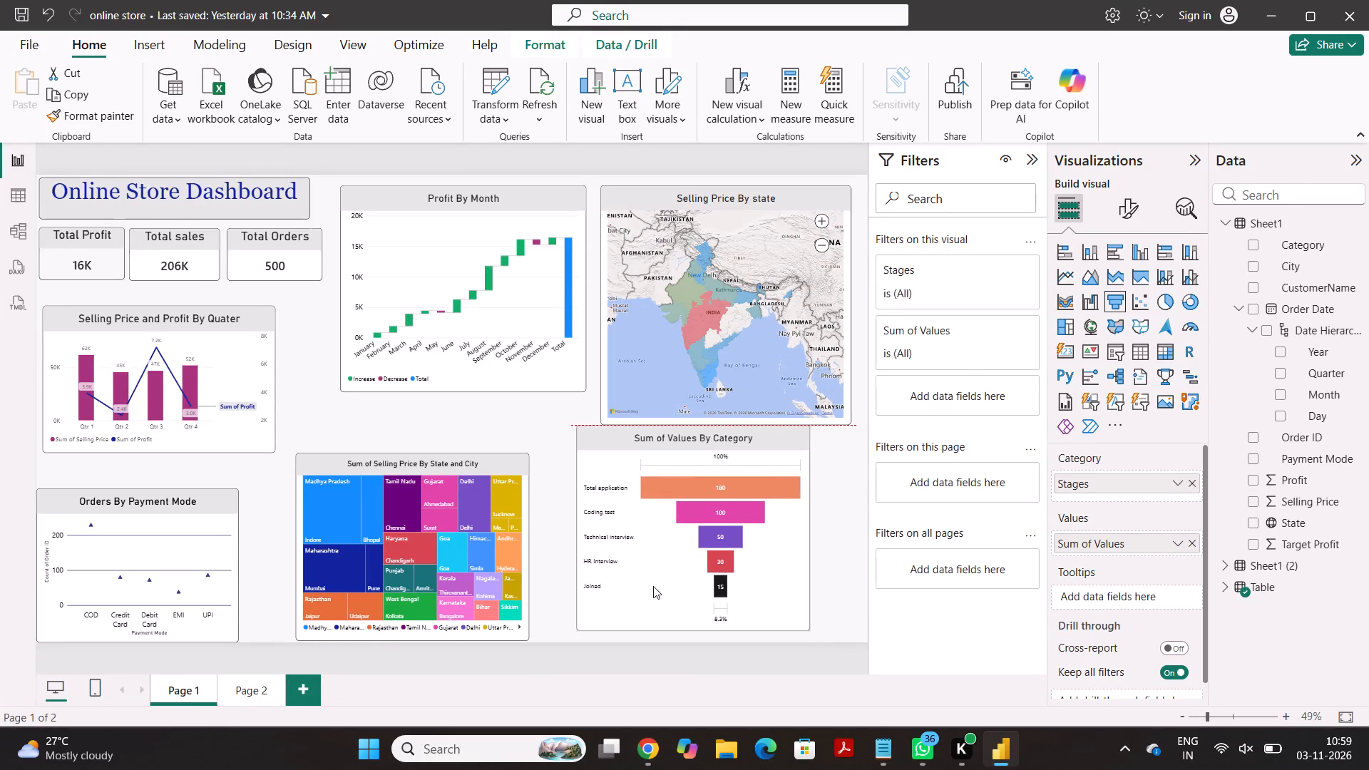
drag(653, 586, 637, 595)
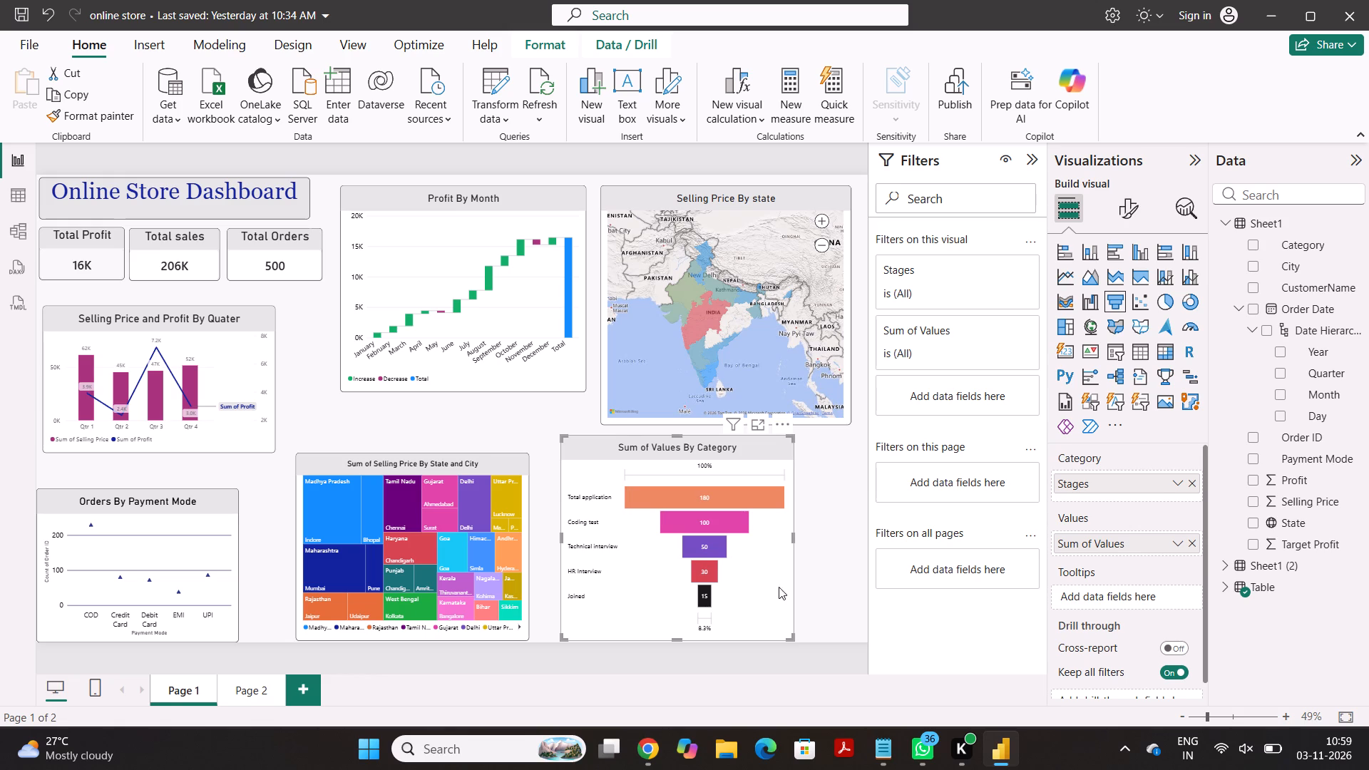
click(800, 579)
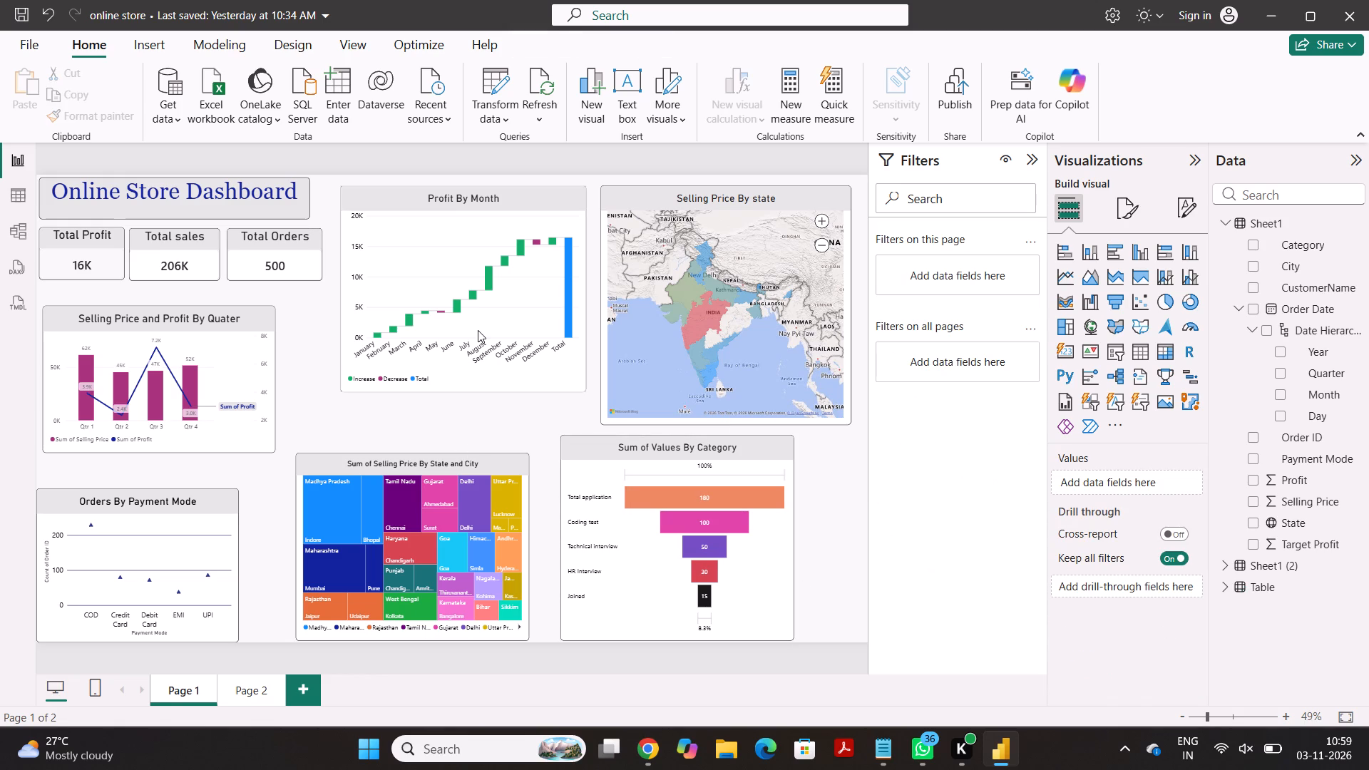
Shift the Profit By Month chart slightly lower, centring it in the space above the State and City treemap.
drag(478, 330, 465, 359)
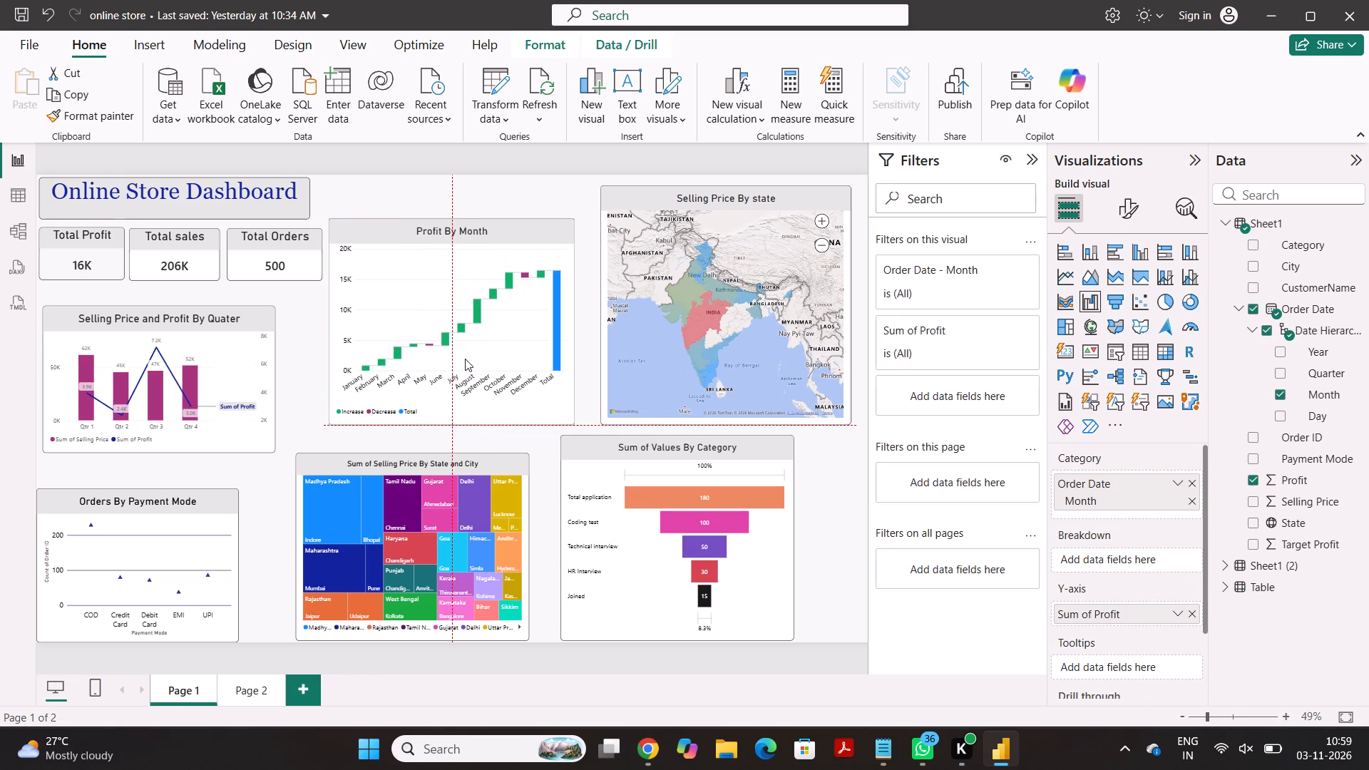
drag(465, 359, 472, 349)
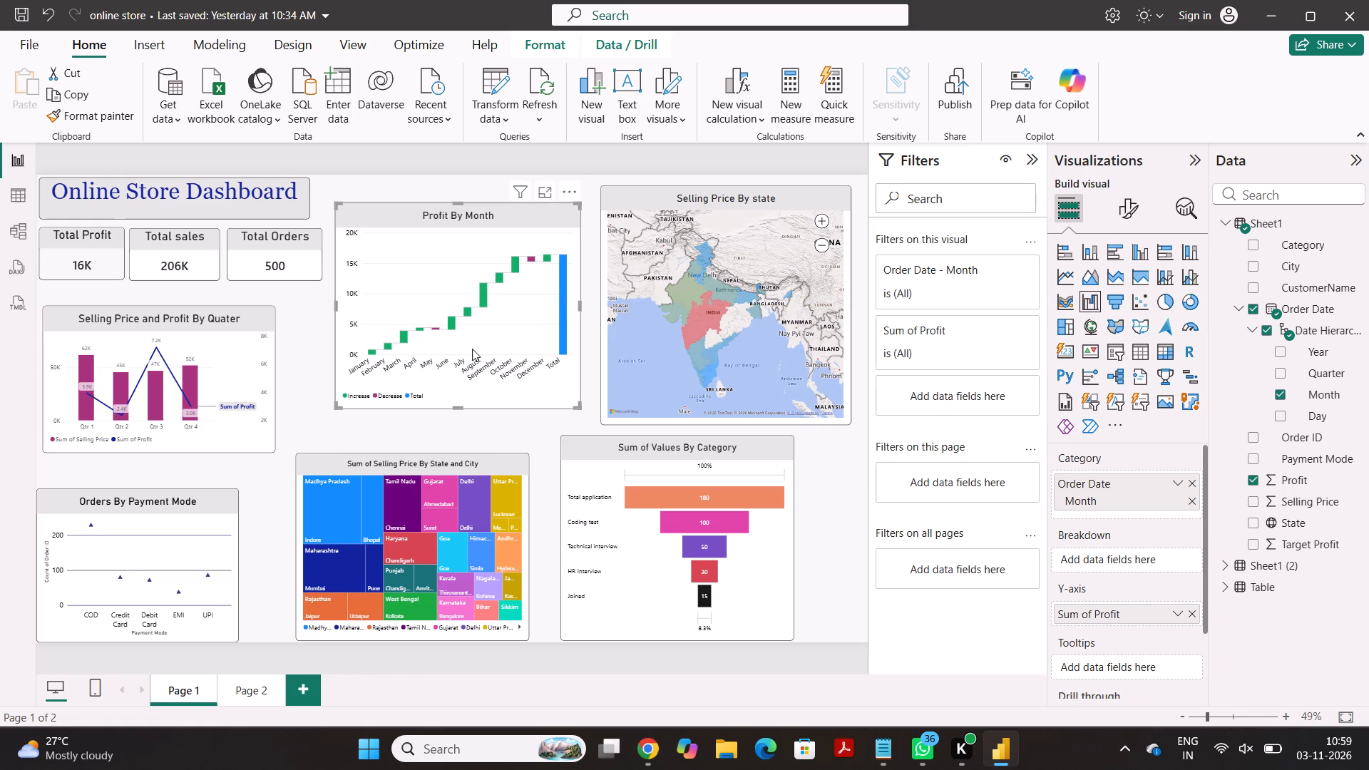
click(319, 426)
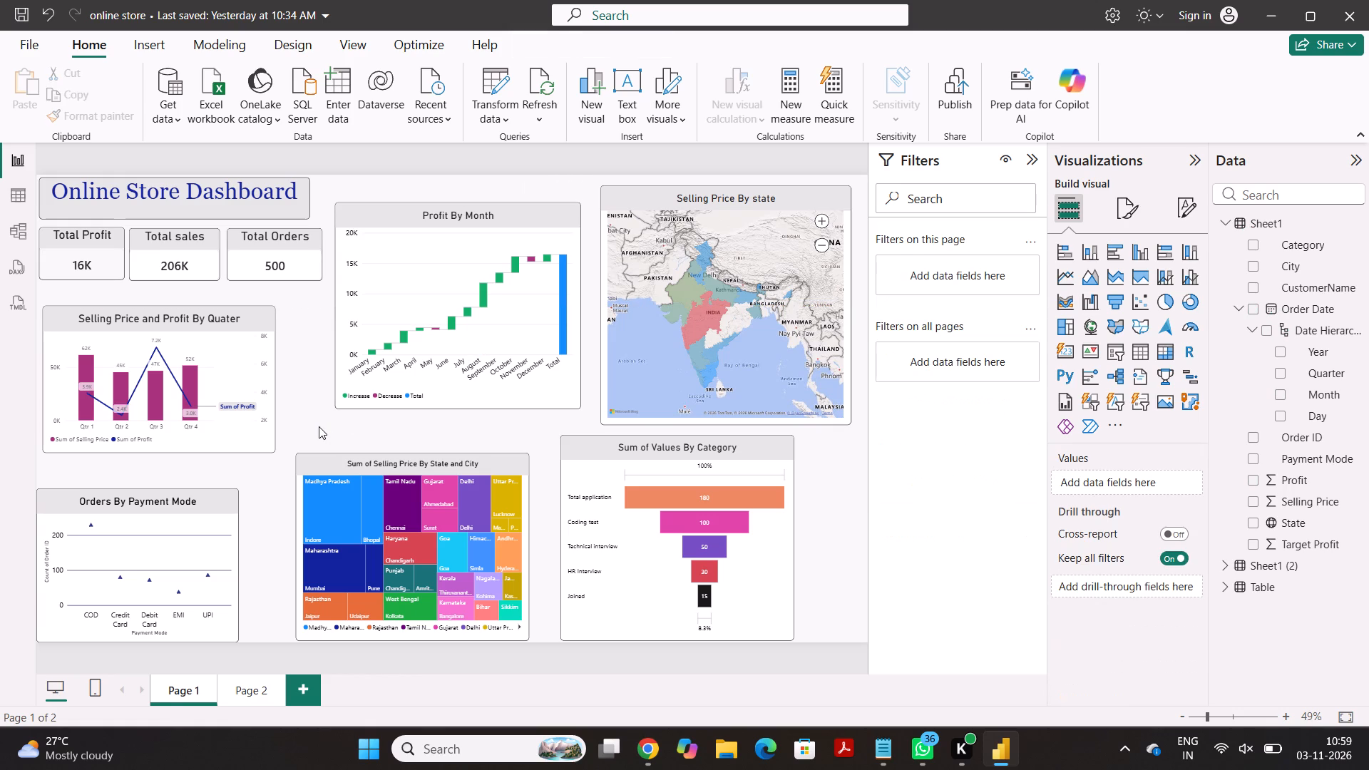
Set the data label color of the Profit Vs Target Profit gauge on Page 2 to black.
click(251, 689)
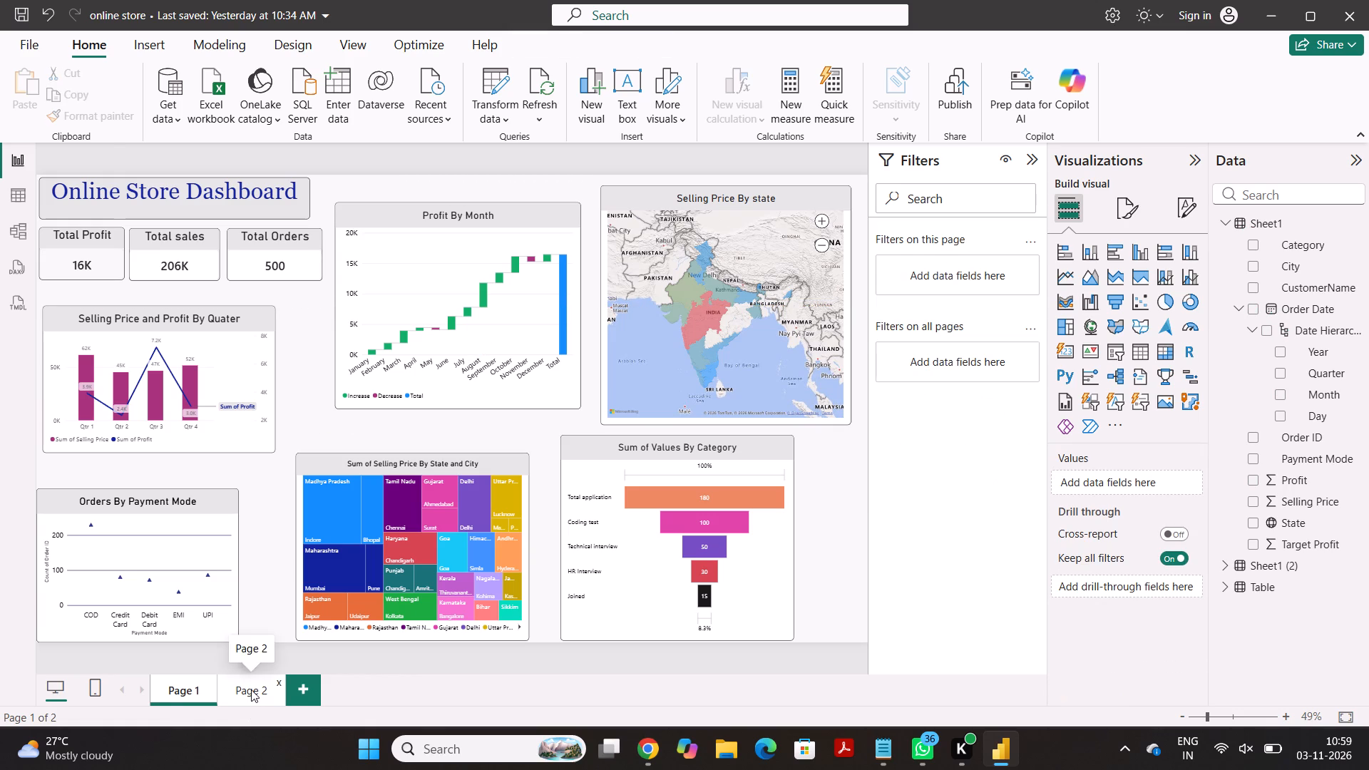
click(158, 389)
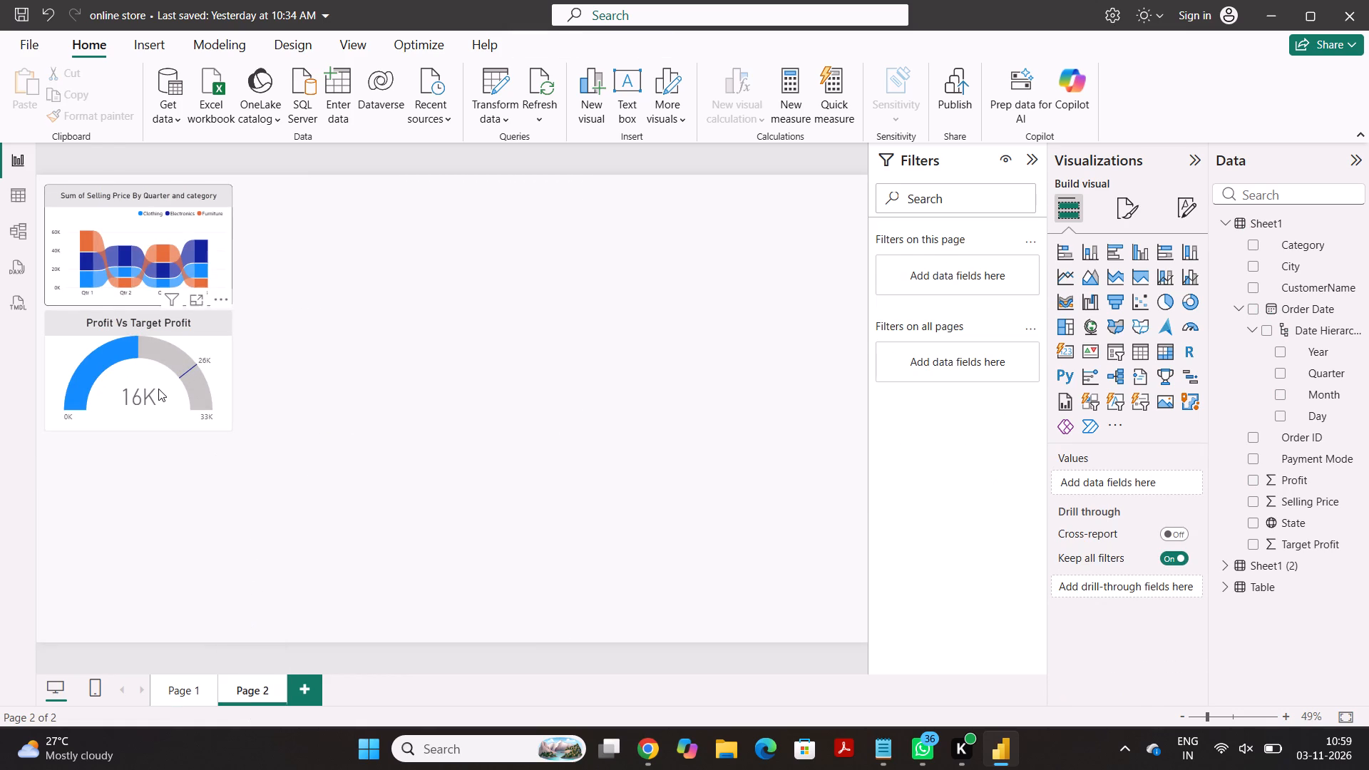
scroll(1090, 388, down, 2)
scroll(1121, 611, down, 1)
click(1127, 210)
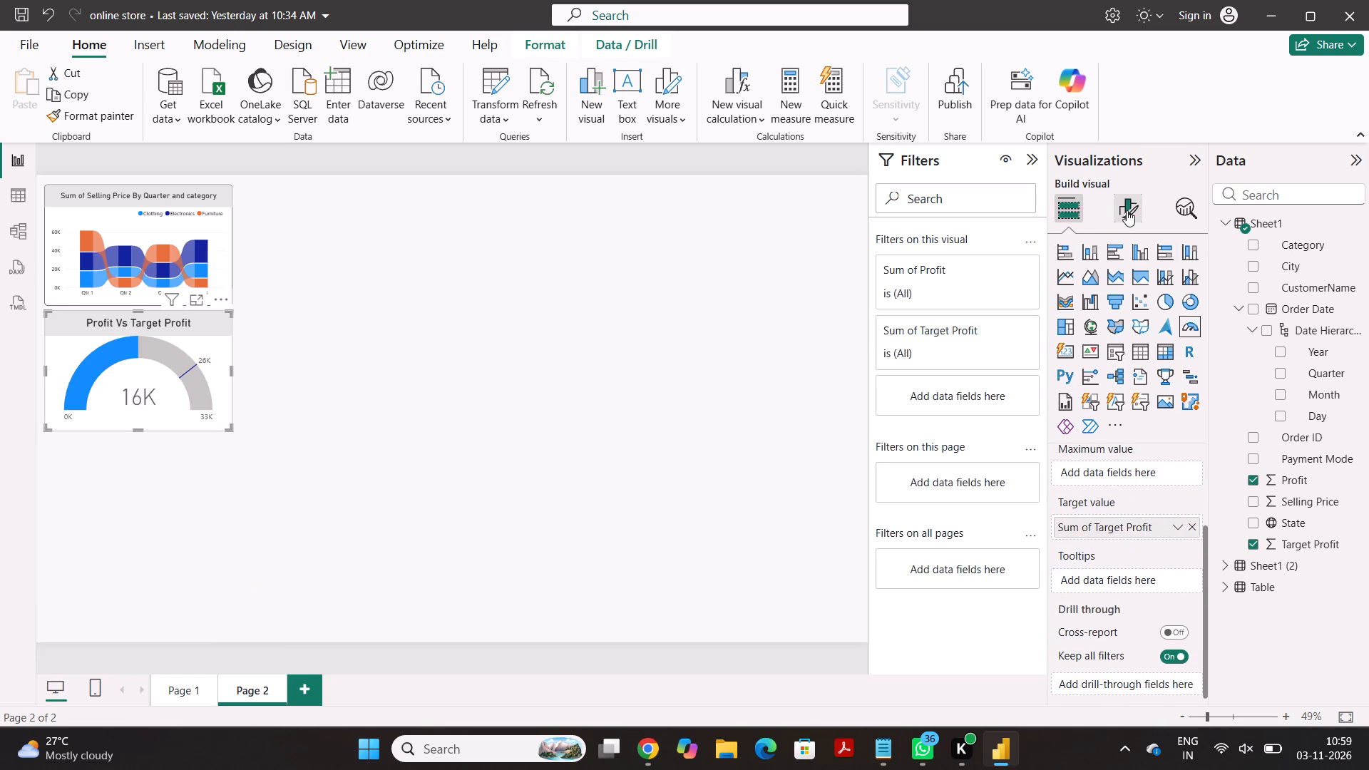
click(1113, 324)
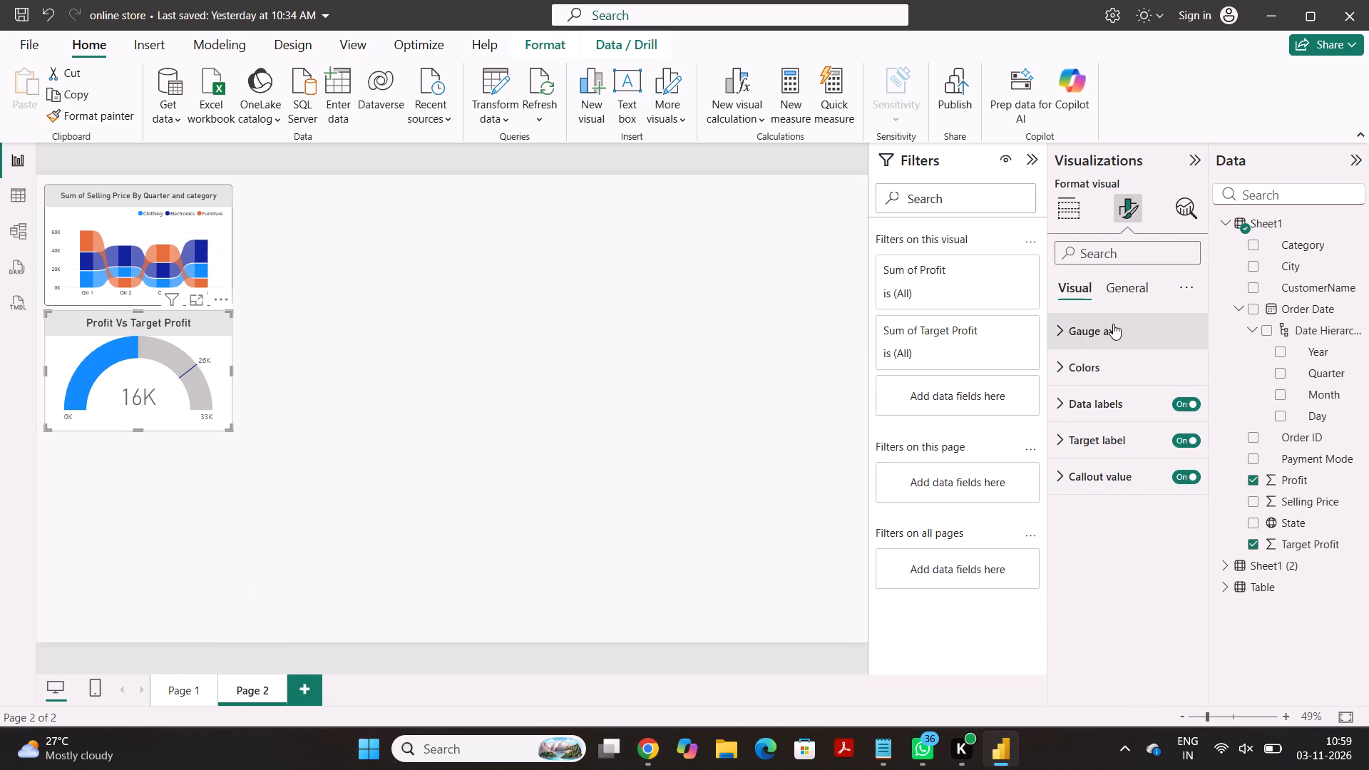
scroll(1103, 491, down, 1)
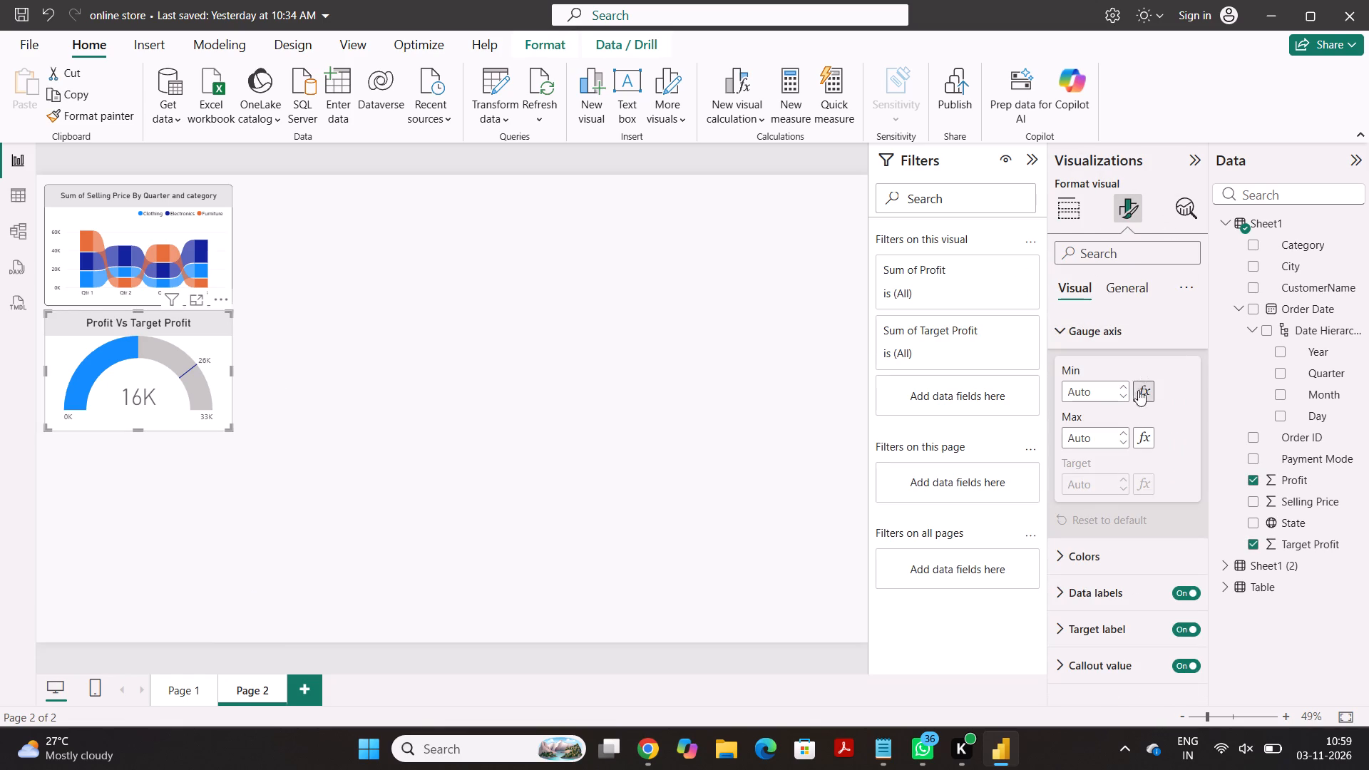
scroll(1112, 512, down, 1)
click(1107, 553)
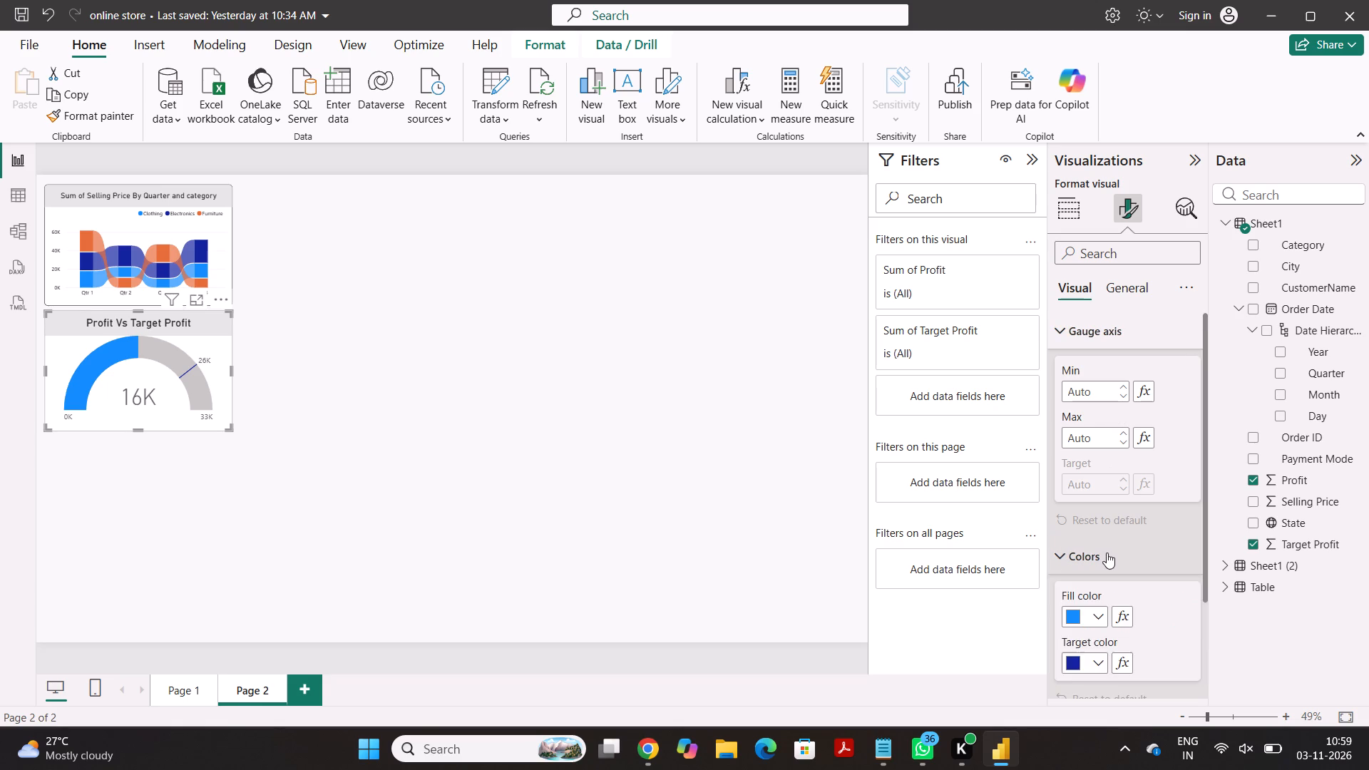
scroll(1107, 553, down, 1)
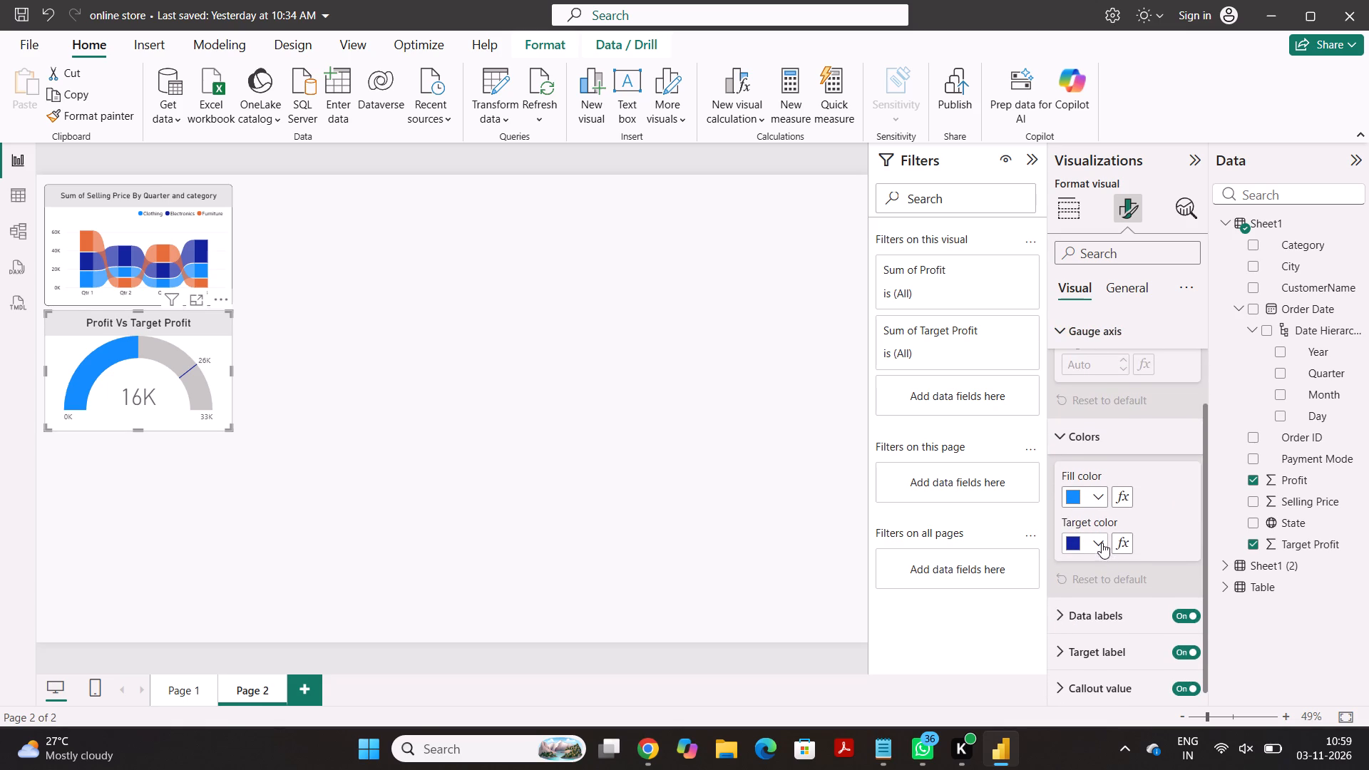
scroll(1100, 539, down, 1)
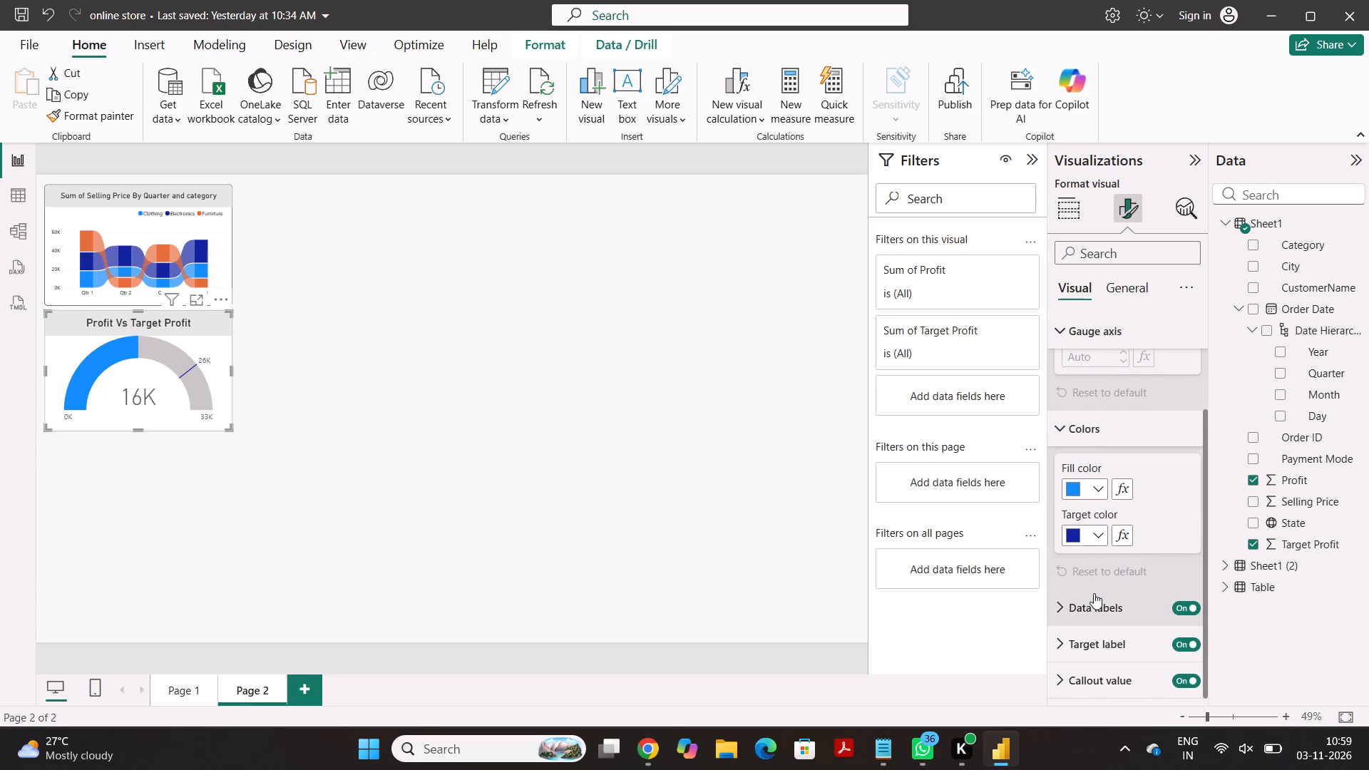
click(1094, 593)
scroll(1094, 593, down, 3)
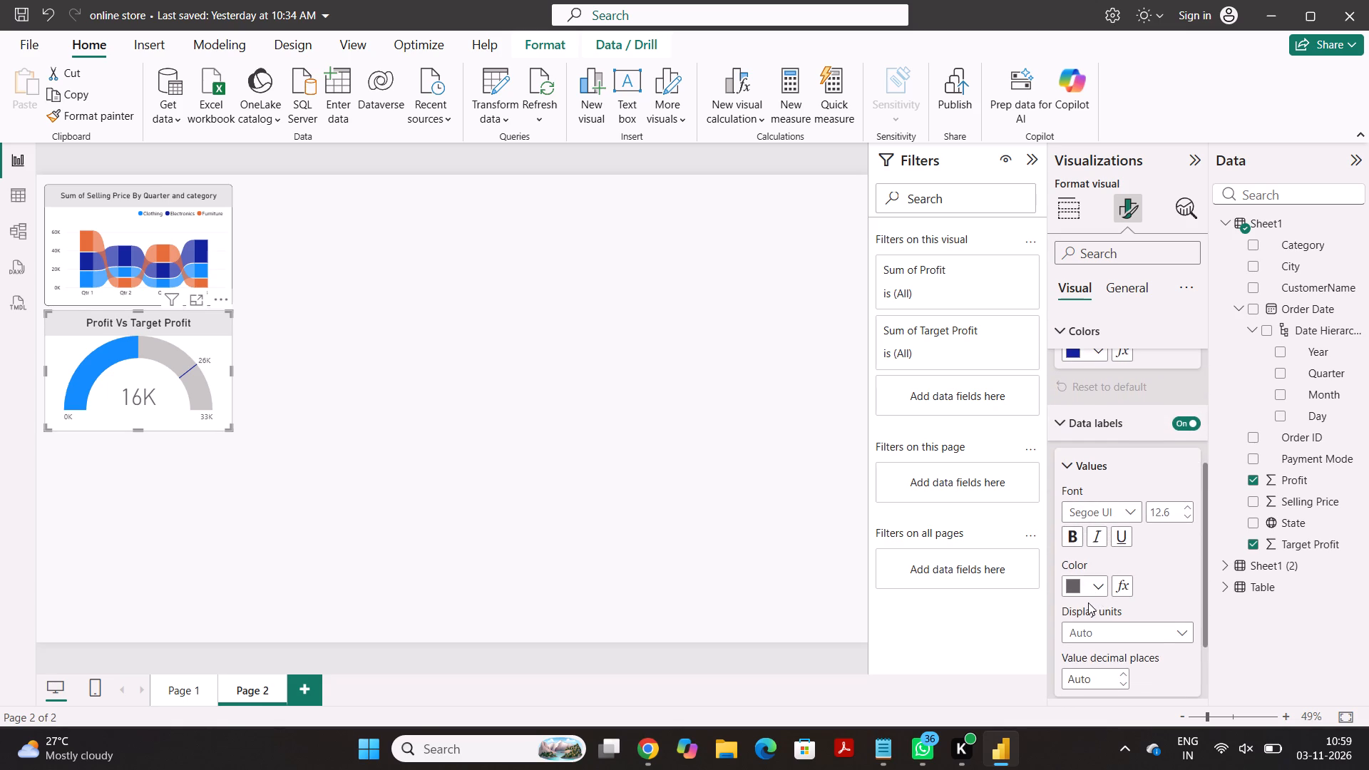
click(1097, 590)
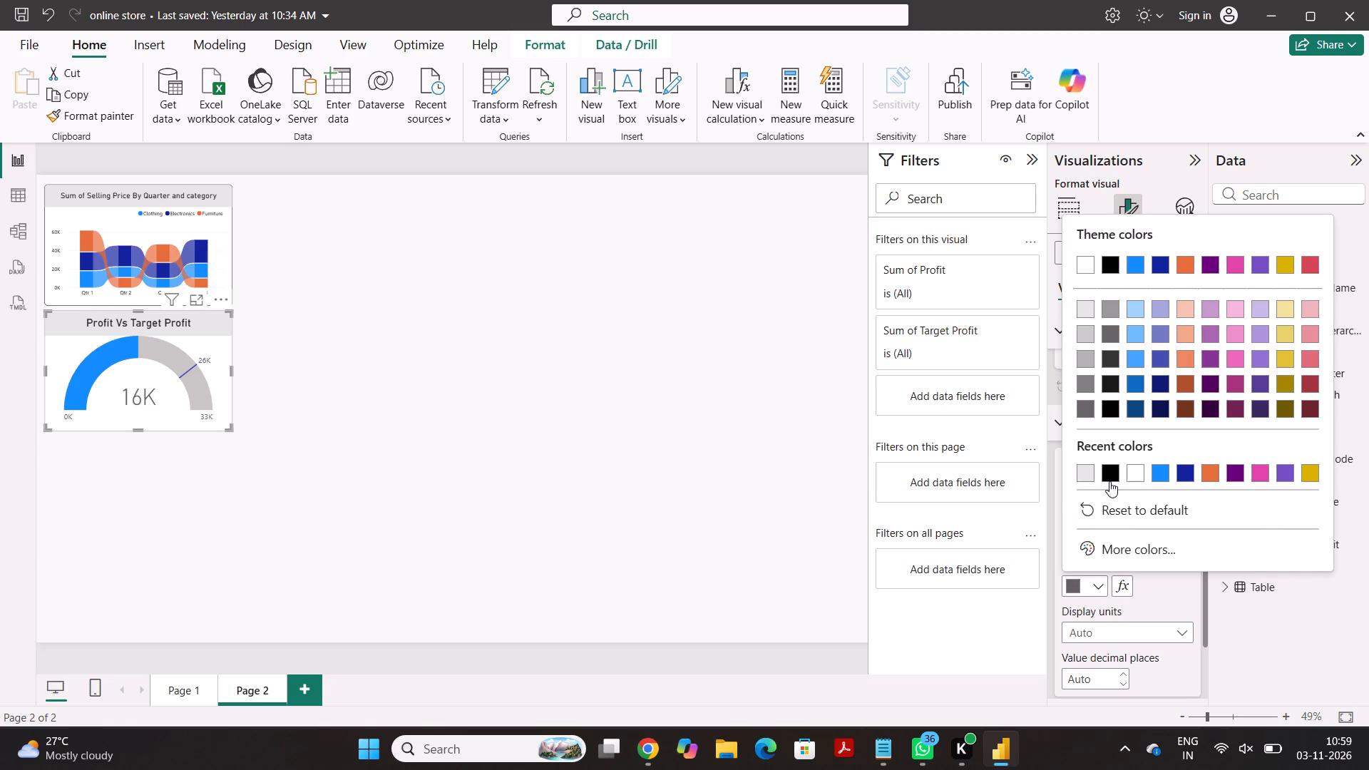
click(1109, 481)
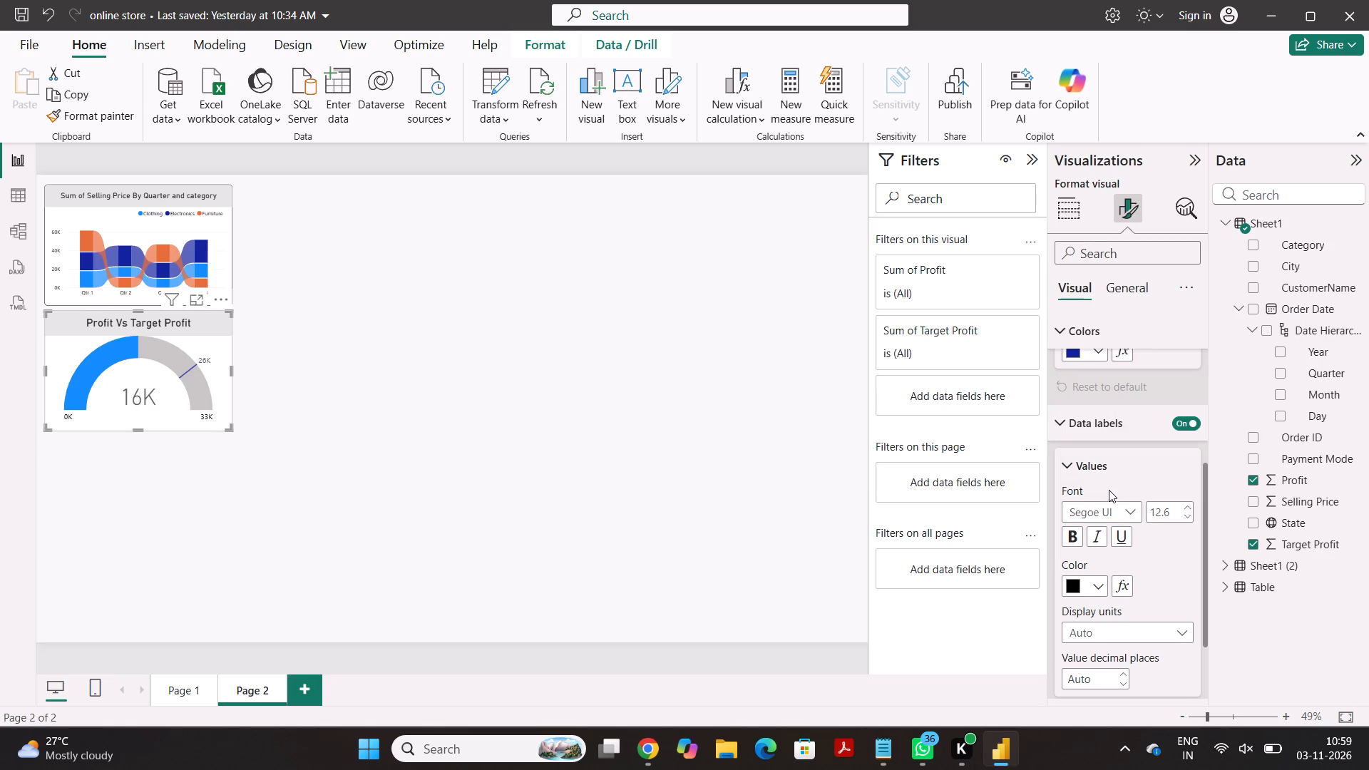
Set the font size of the gauge's data labels to 17.
click(1185, 503)
click(1185, 503)
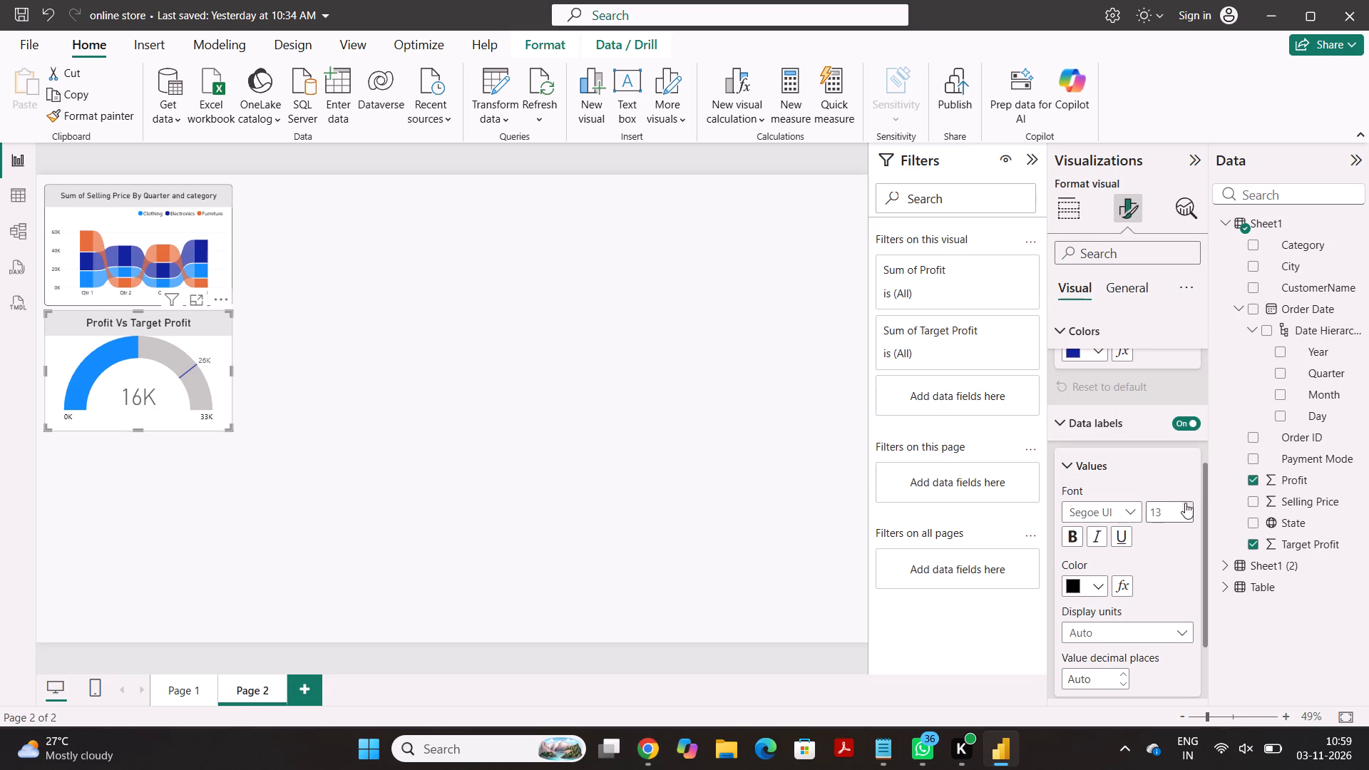
click(1185, 503)
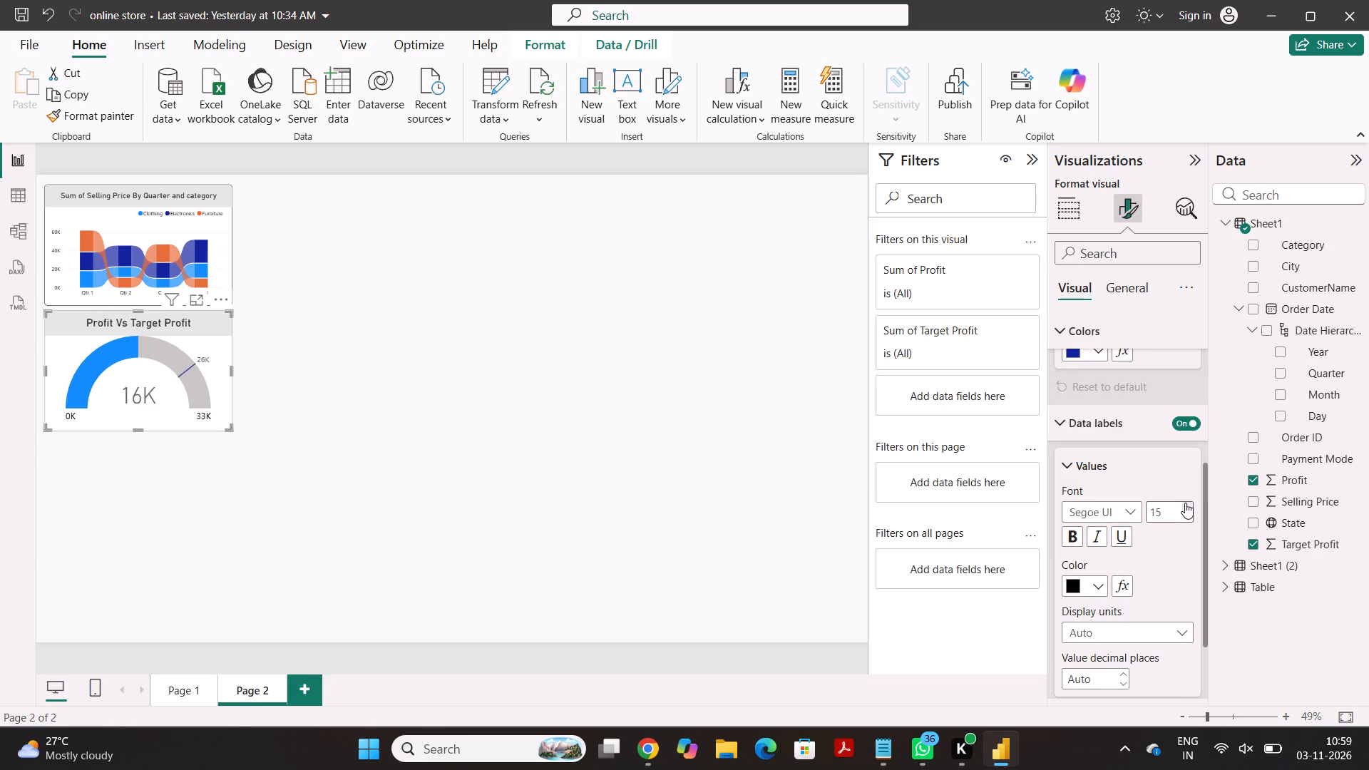
double_click(1185, 503)
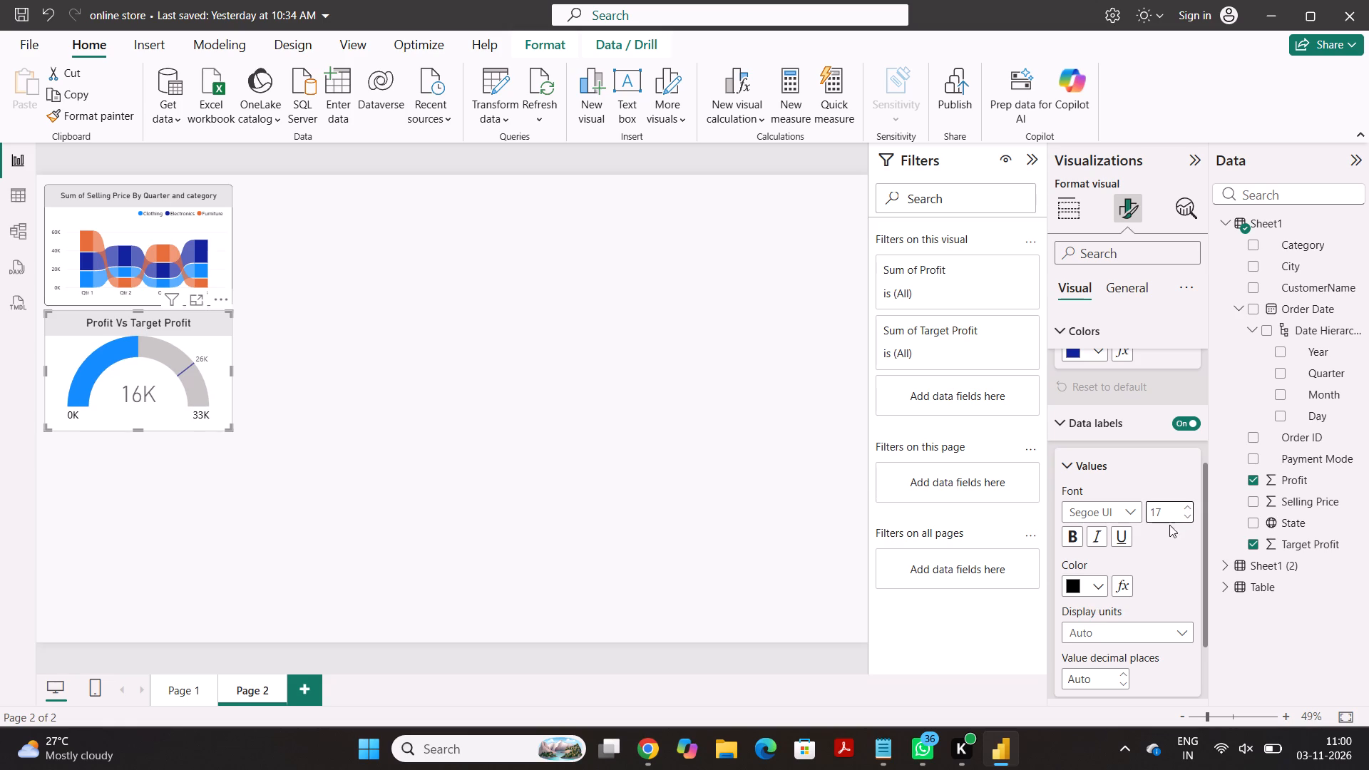
Set the target label color of the Profit Vs Target Profit gauge to black.
scroll(1152, 561, down, 1)
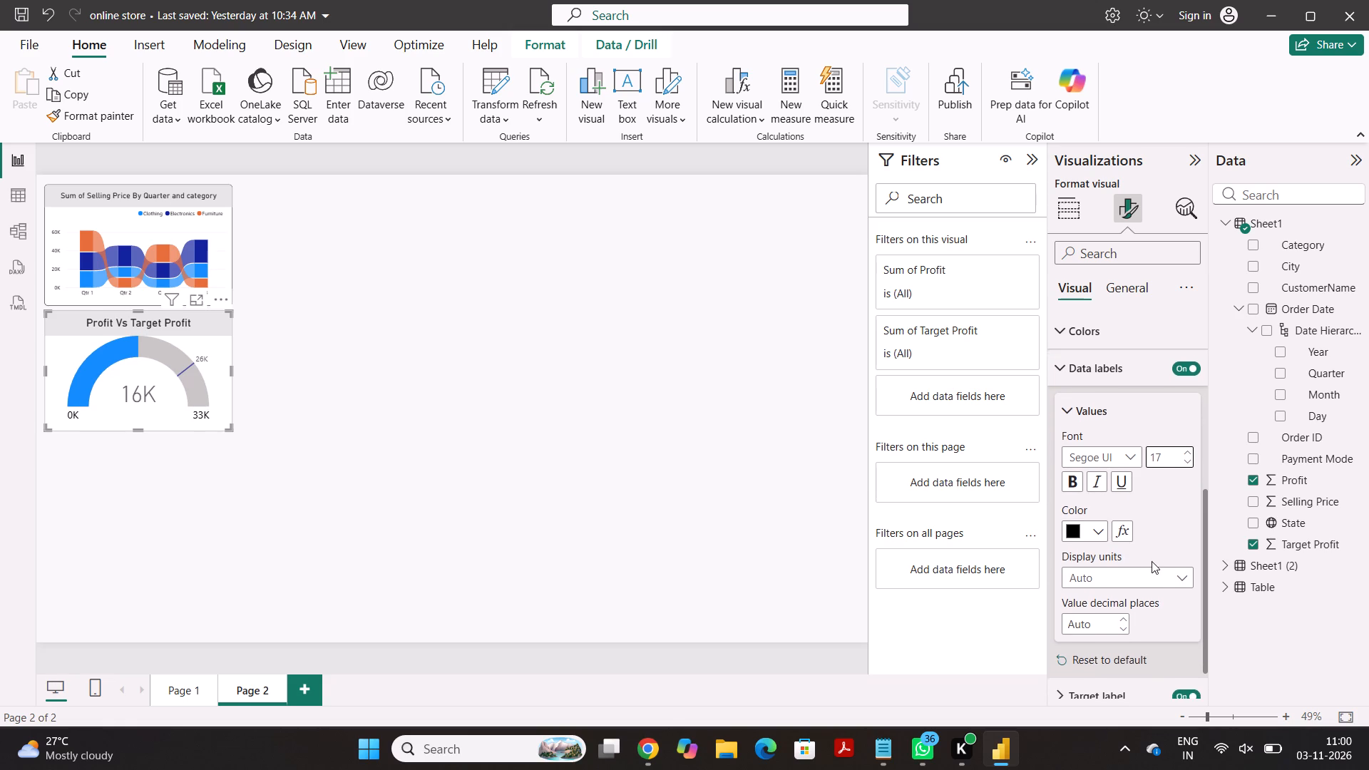
scroll(1152, 561, down, 2)
click(1104, 636)
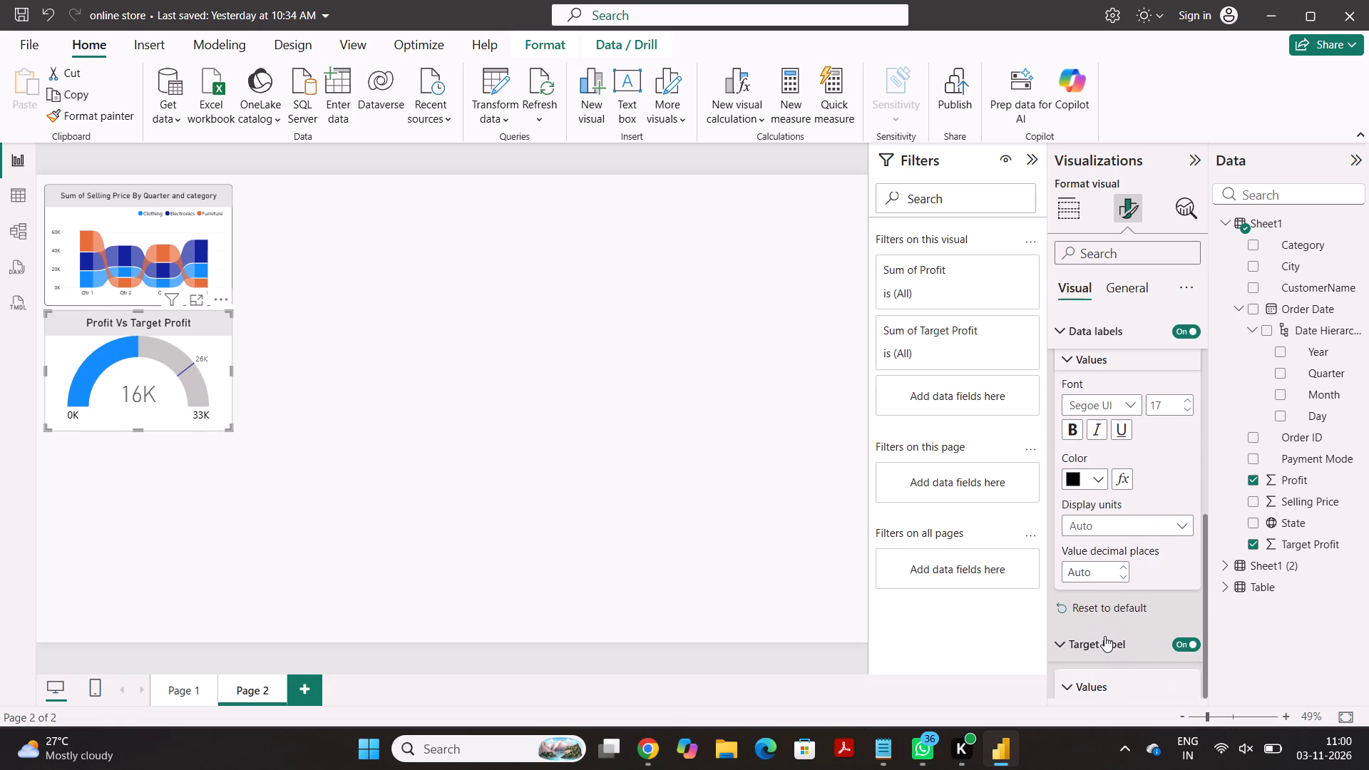
scroll(1104, 636, down, 2)
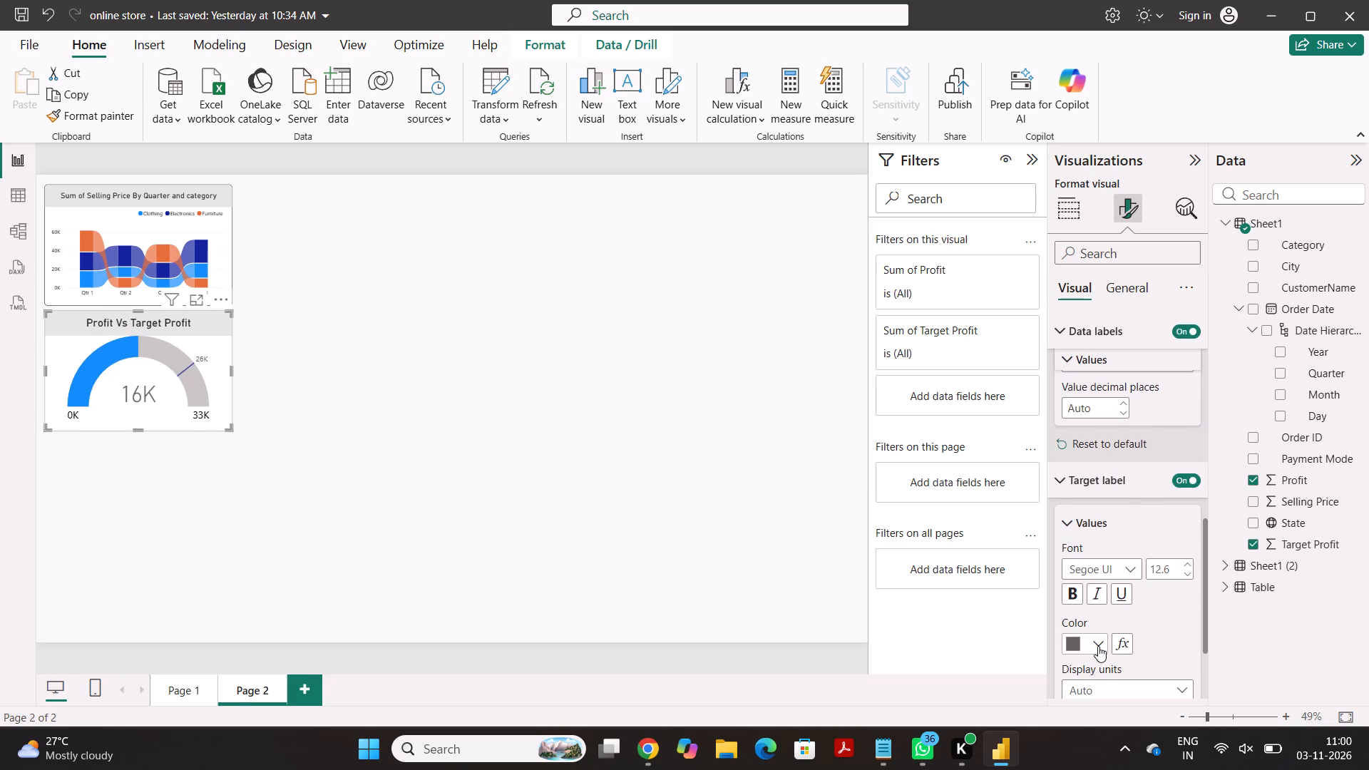
click(1098, 646)
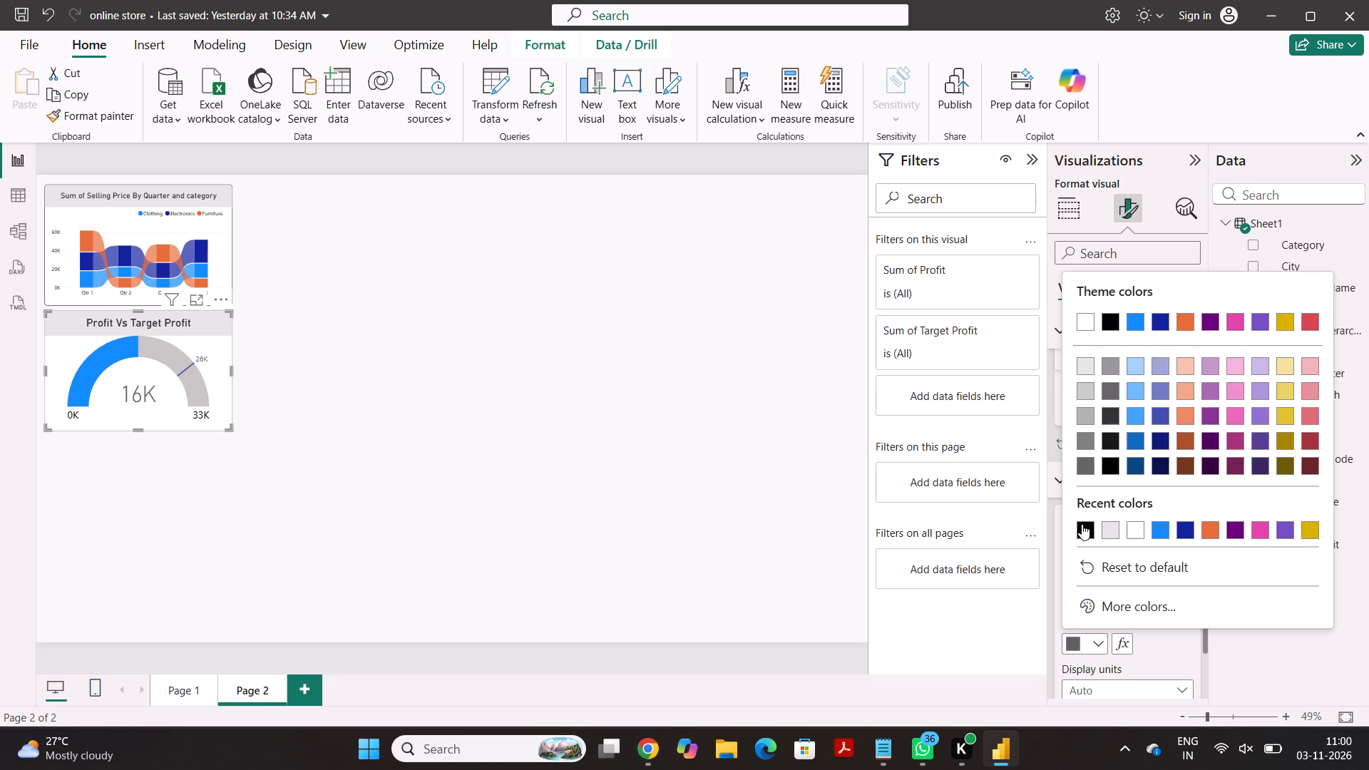
click(1082, 524)
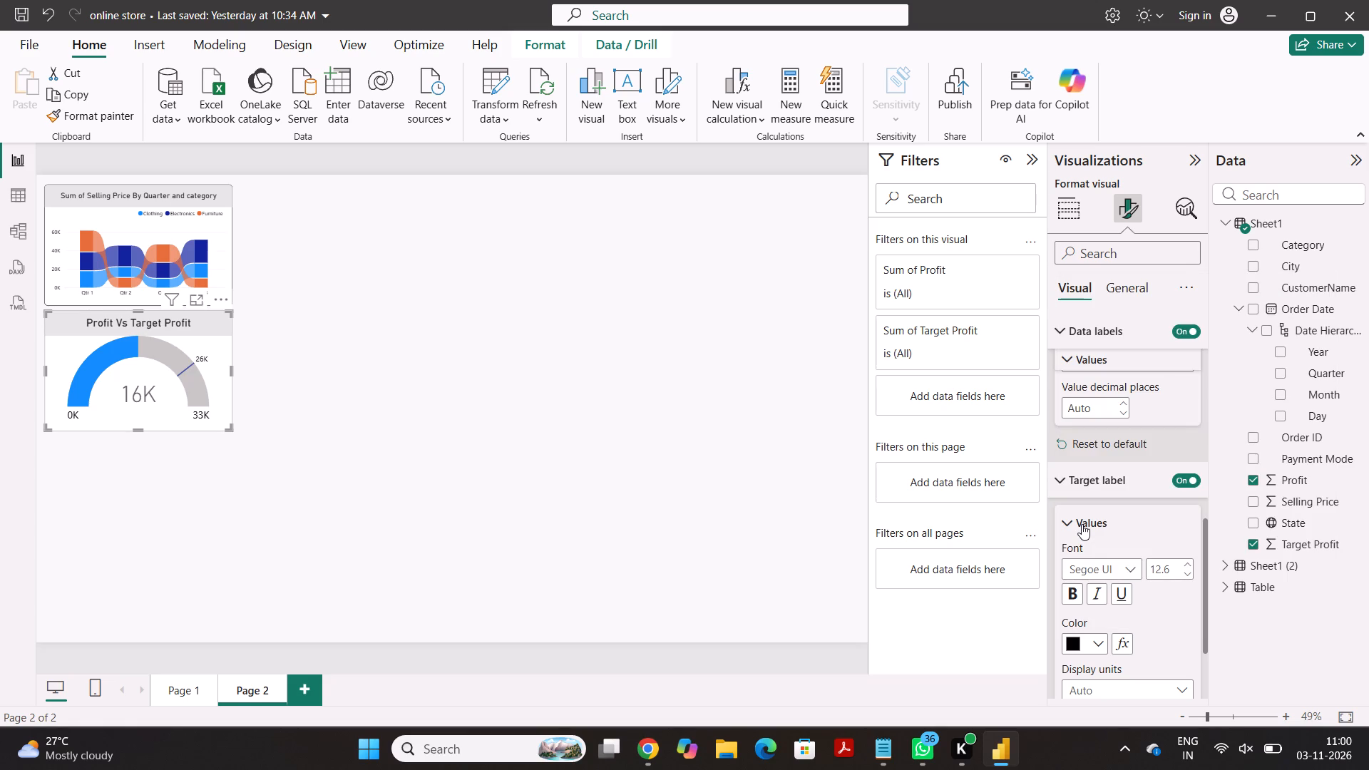
Set the font size of the gauge's target label to 16.
scroll(1091, 550, down, 1)
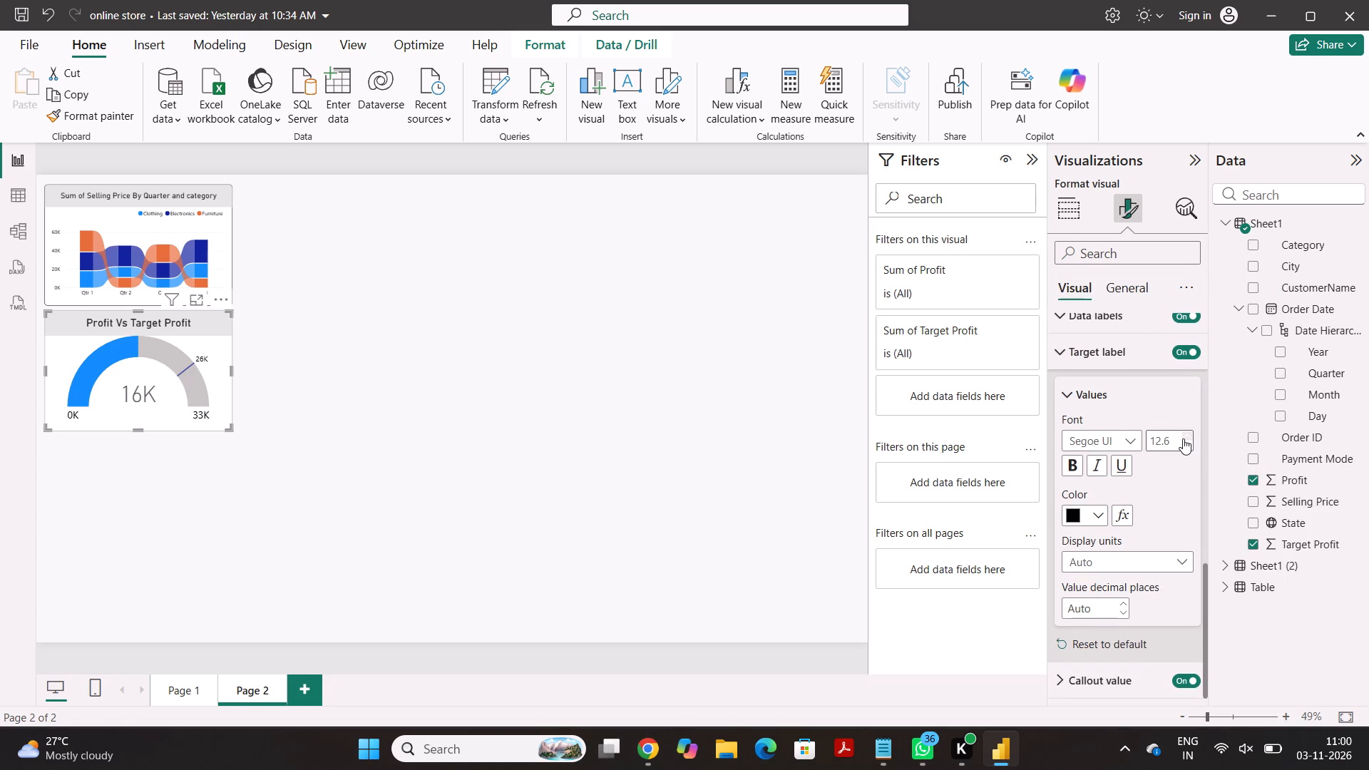
triple_click(1183, 438)
click(1183, 438)
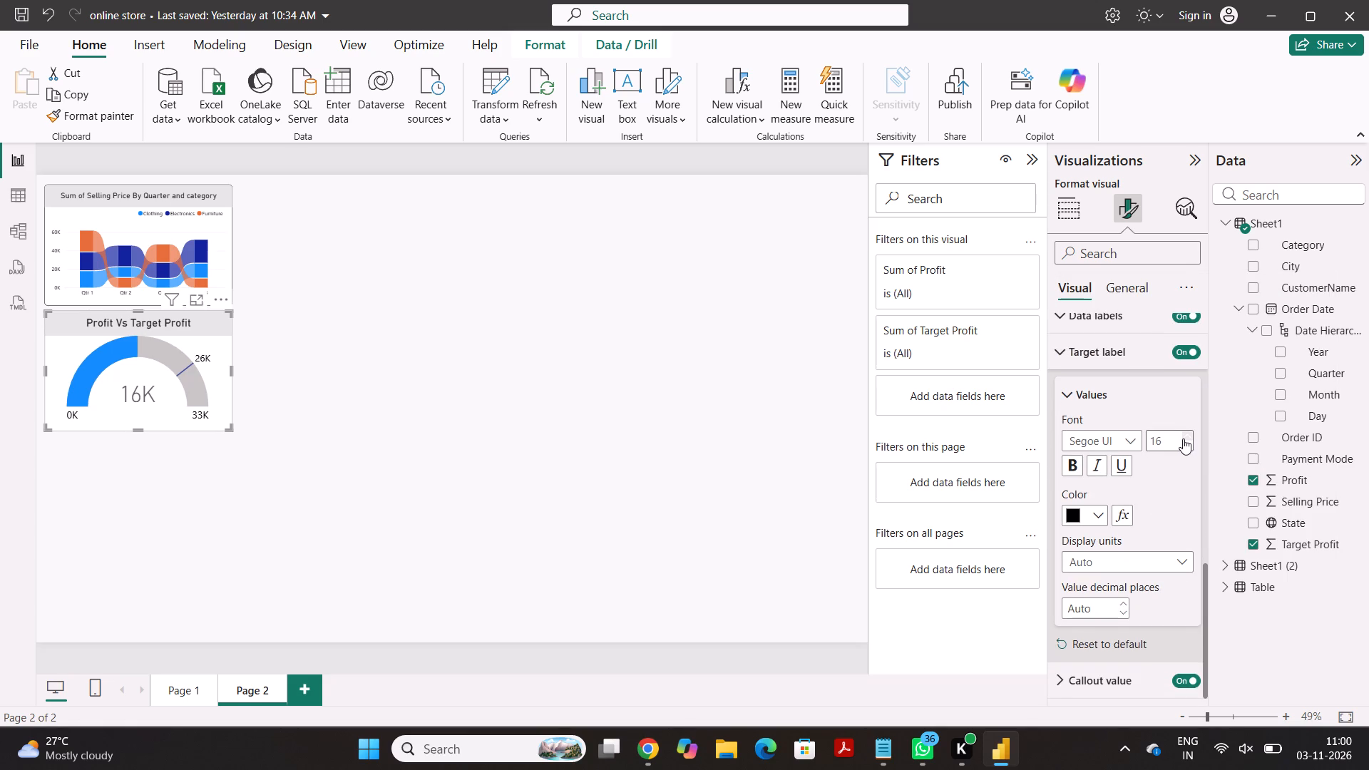
Set the callout value color of the Profit Vs Target Profit gauge to black.
scroll(1130, 523, down, 2)
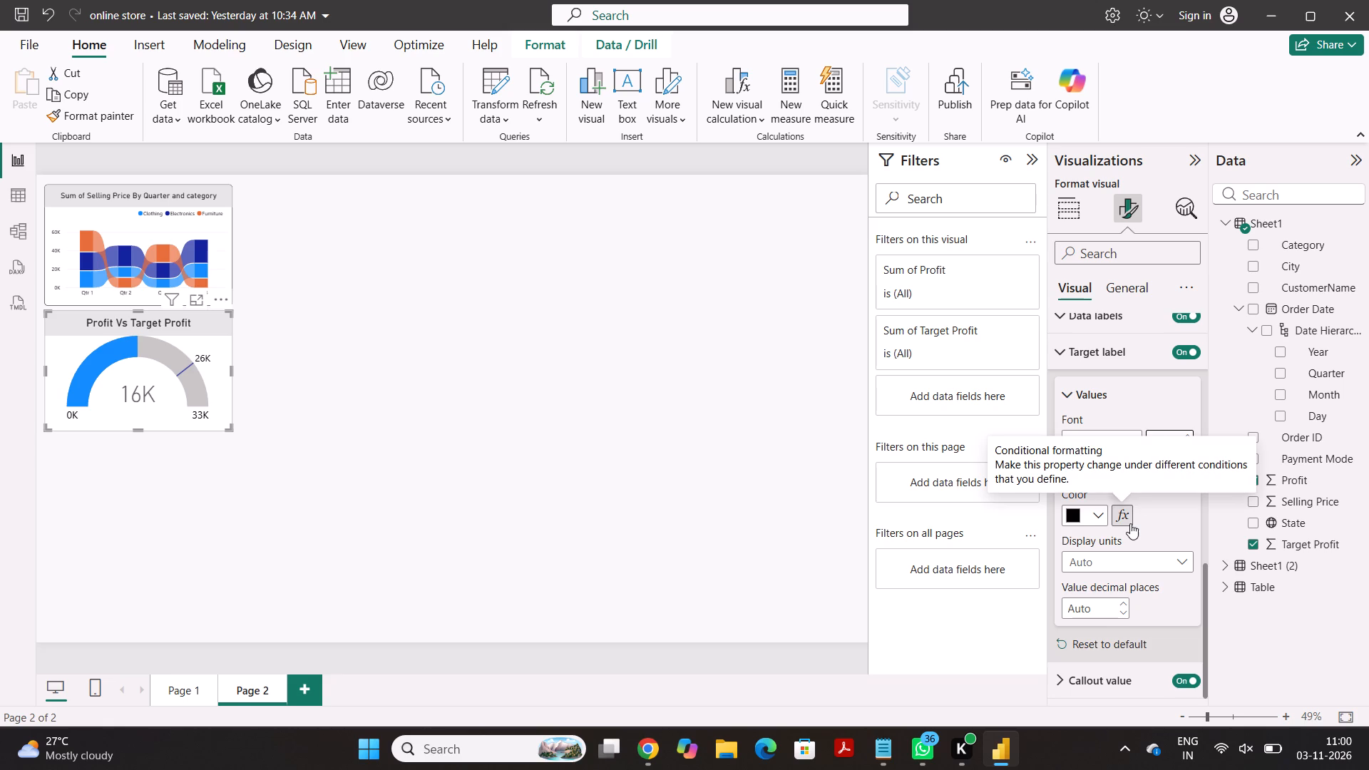
click(1100, 682)
scroll(1100, 682, down, 2)
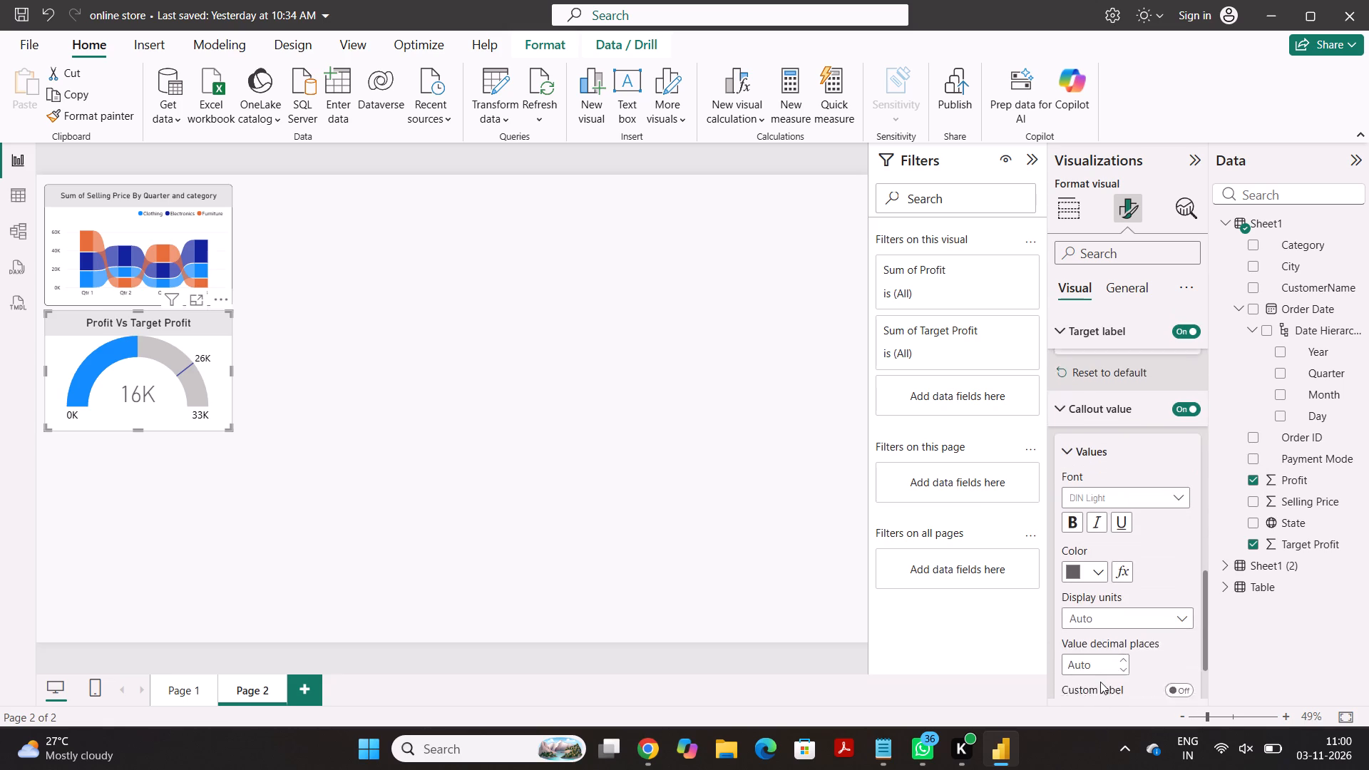
scroll(1100, 682, down, 1)
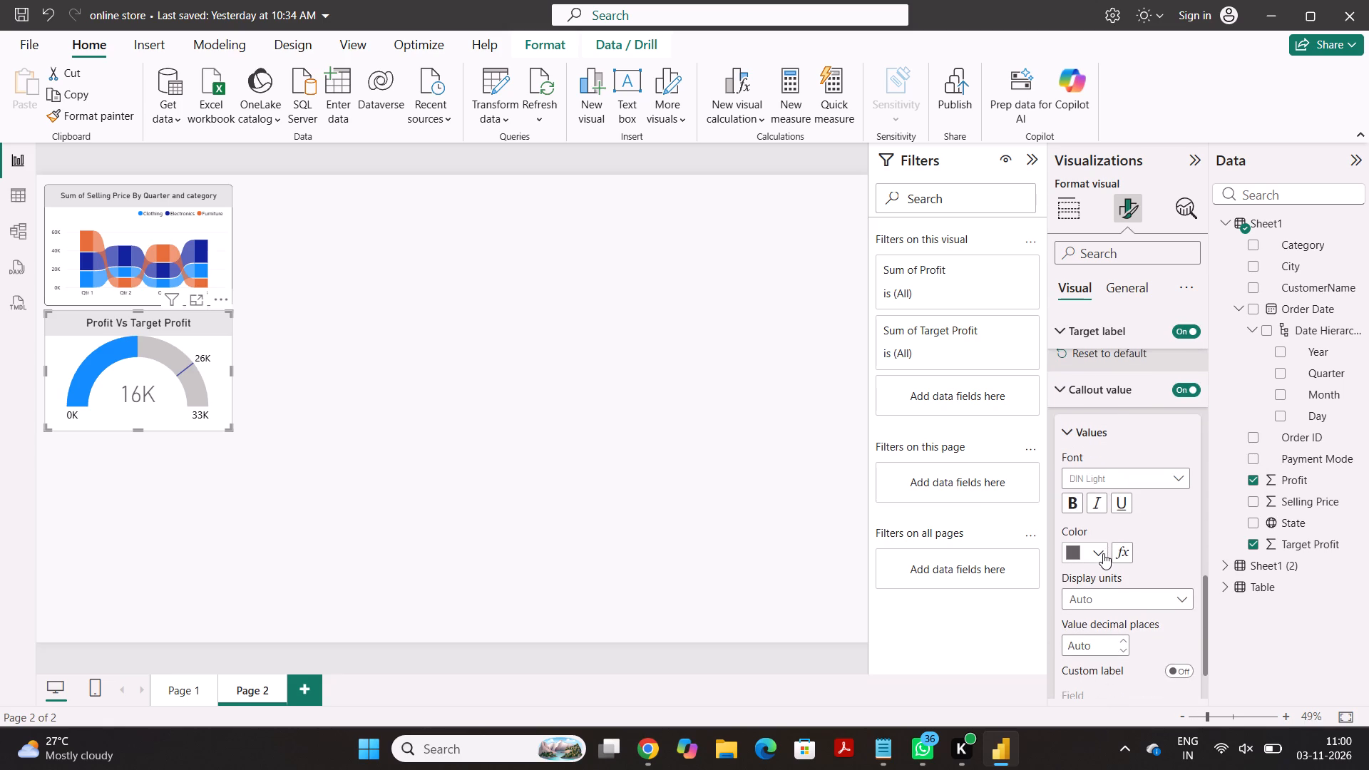
click(1103, 553)
click(1087, 433)
scroll(1070, 580, down, 2)
scroll(1070, 580, up, 2)
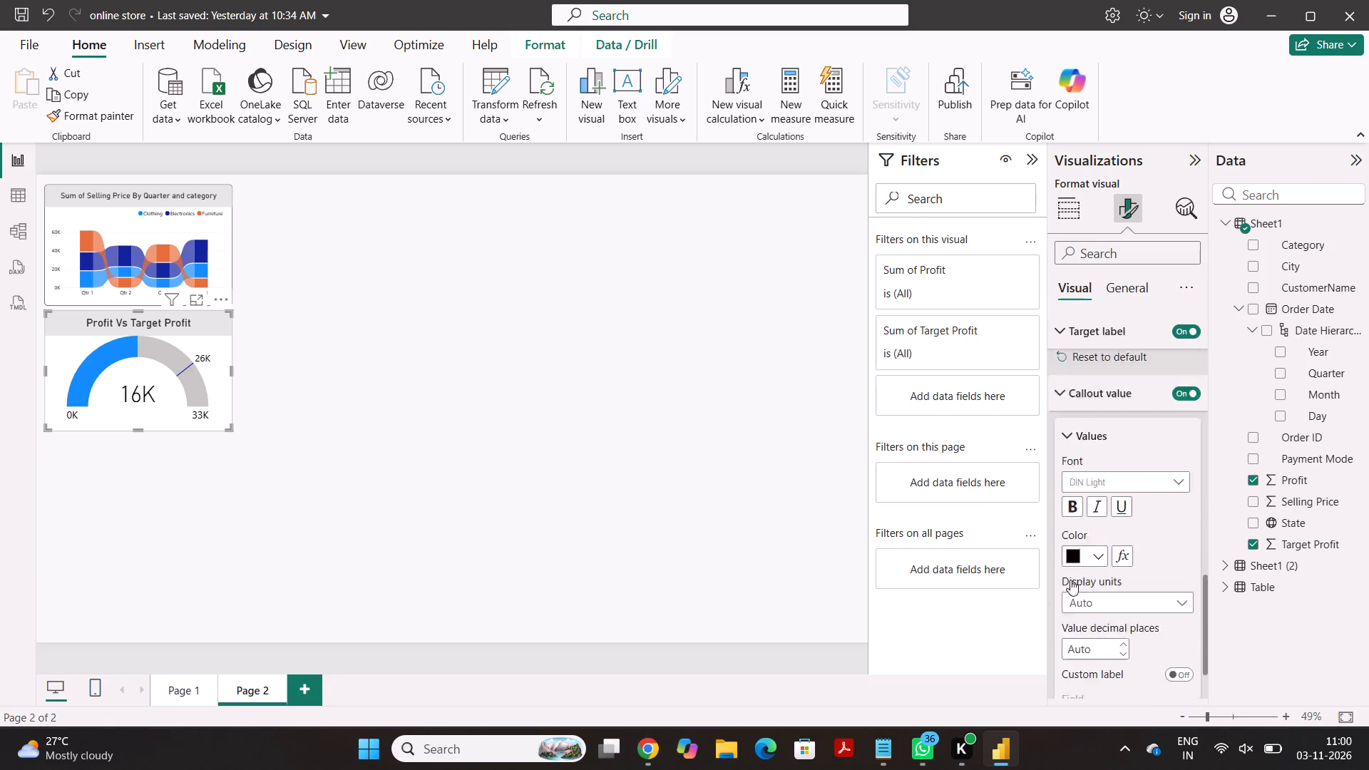
scroll(1070, 580, up, 6)
click(754, 524)
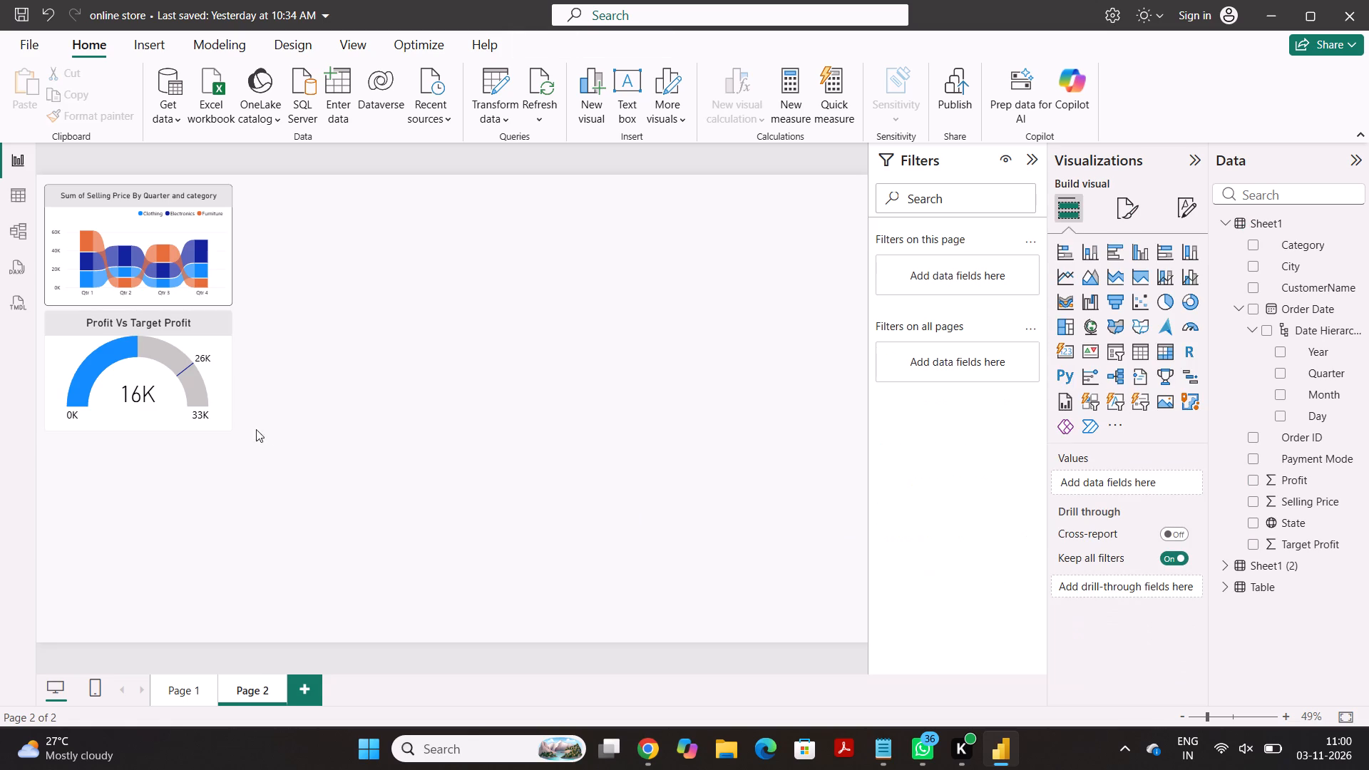
Set the visual border color of the Profit Vs Target Profit gauge to black.
click(201, 407)
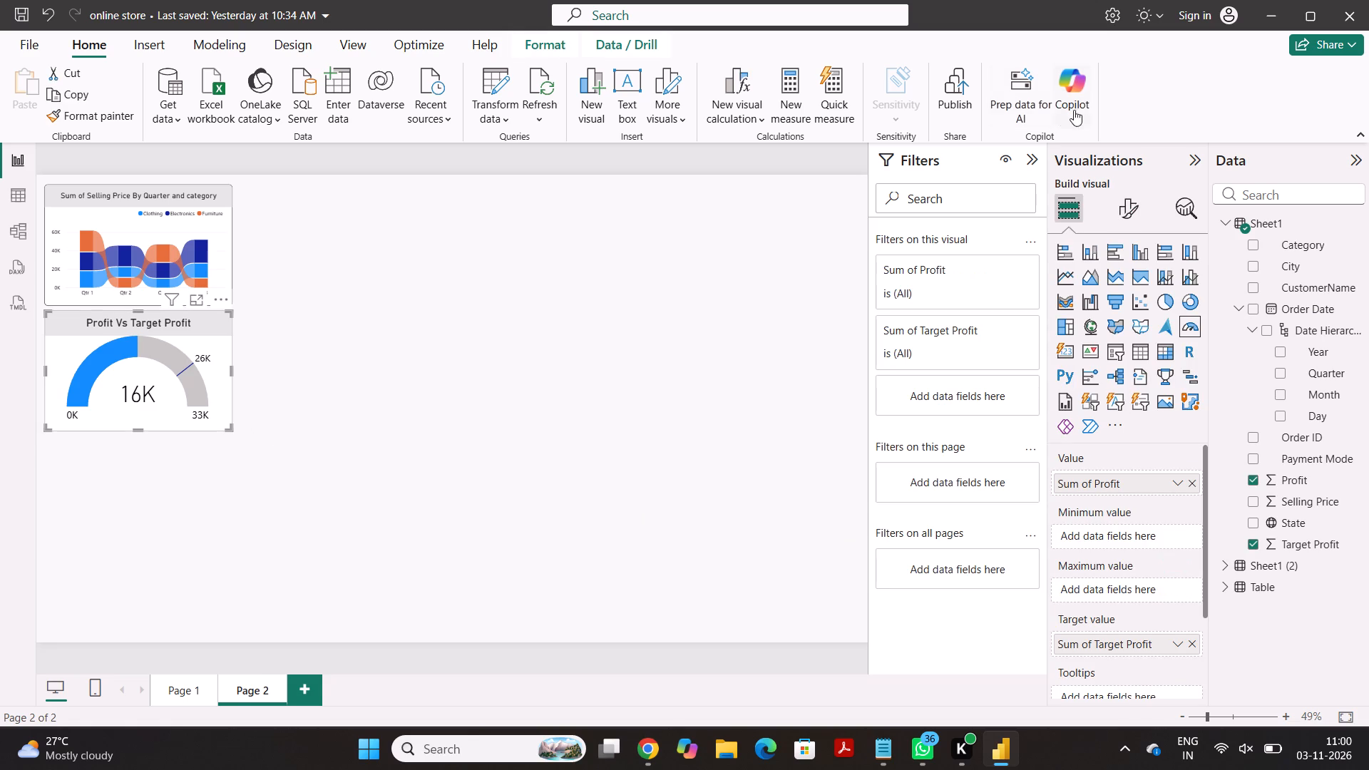
click(1133, 198)
click(1125, 290)
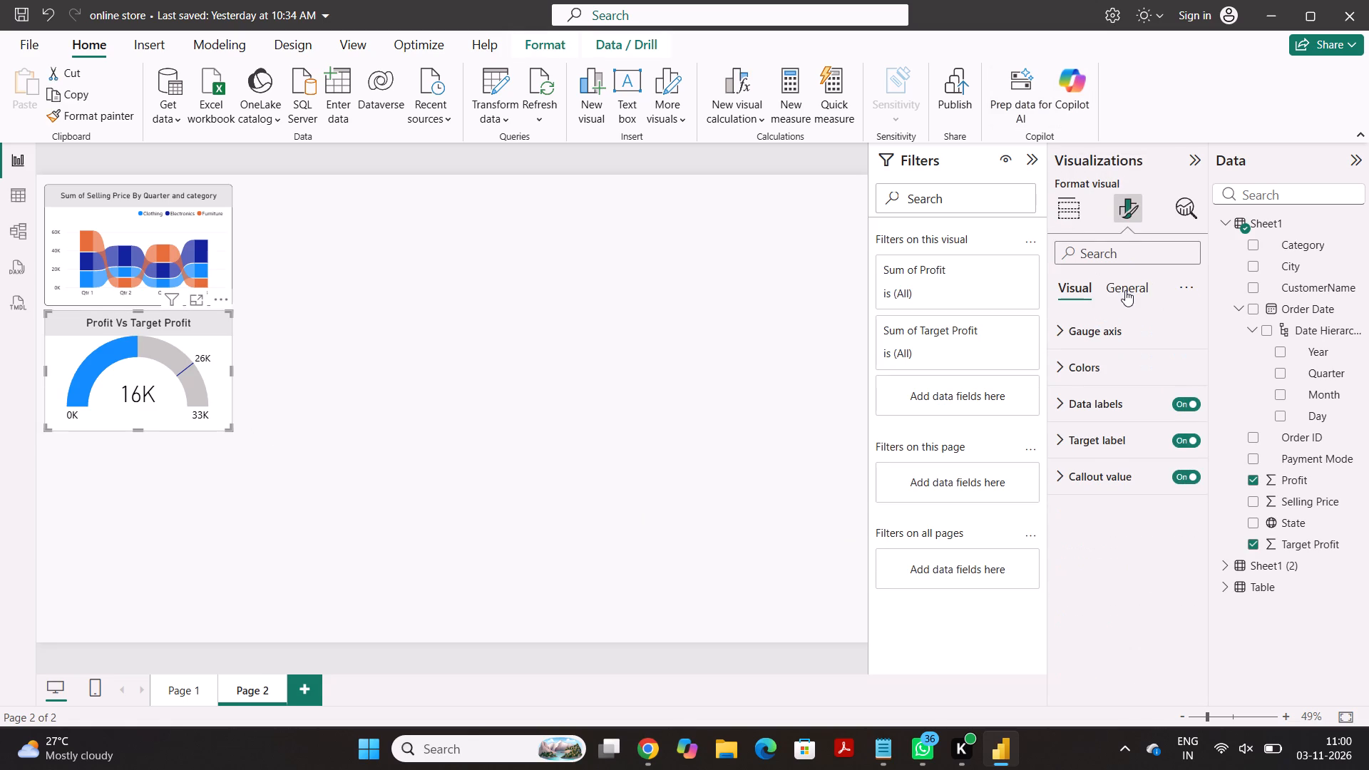
click(1108, 401)
scroll(1108, 401, down, 1)
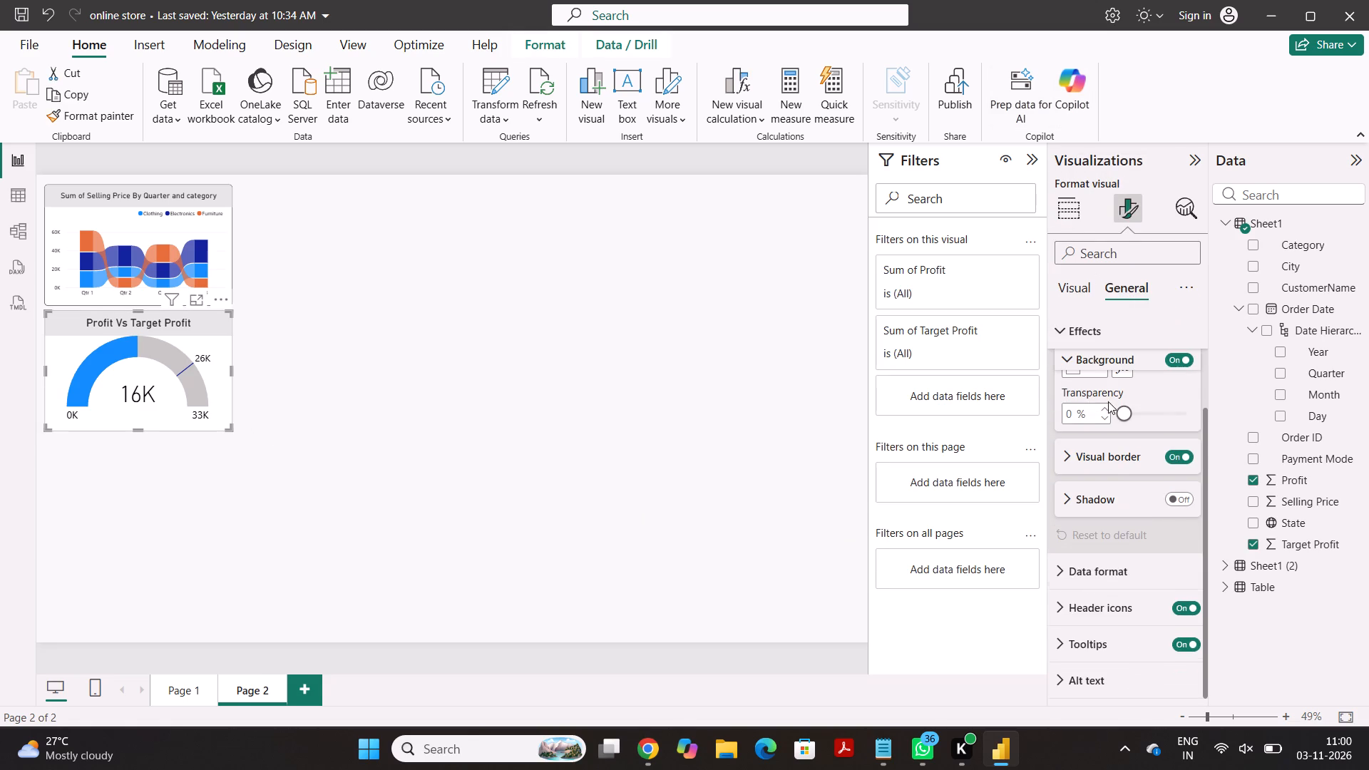
click(1108, 447)
click(1097, 505)
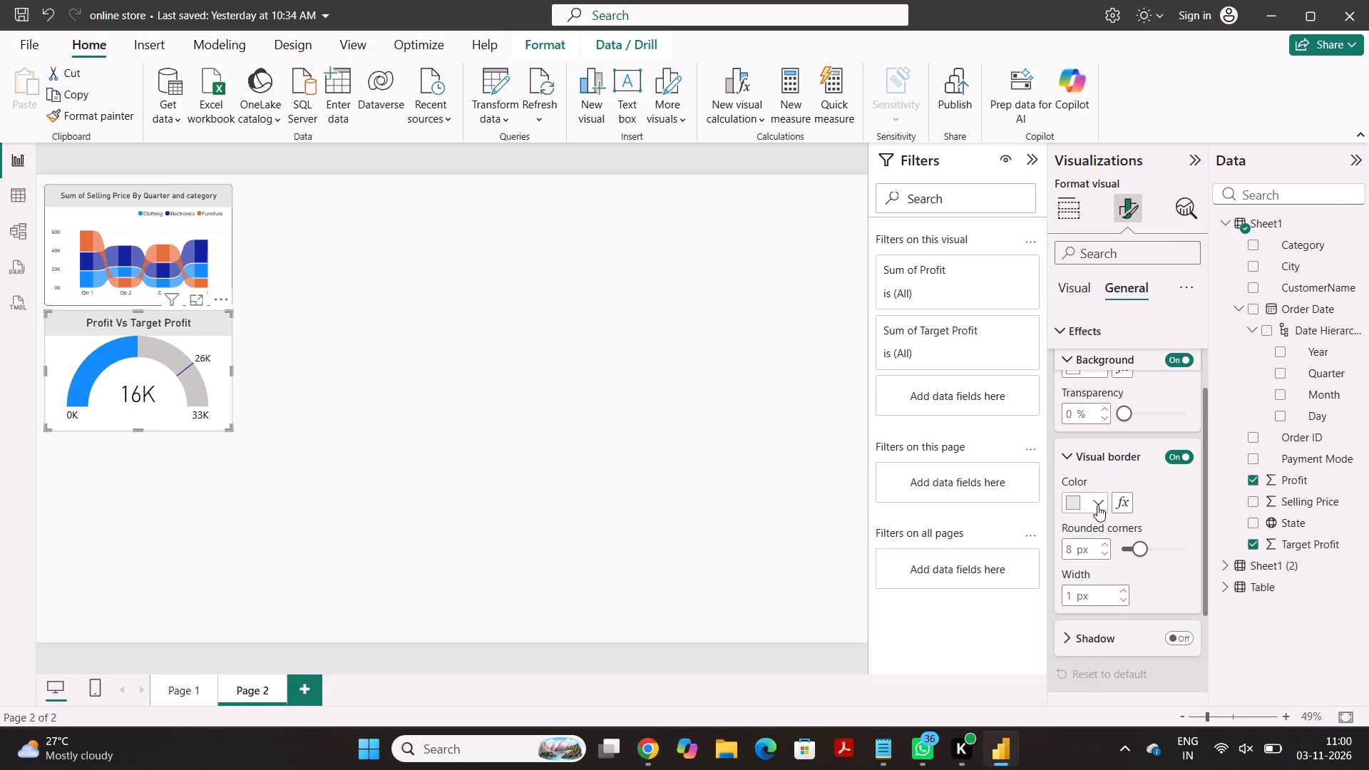
click(1088, 383)
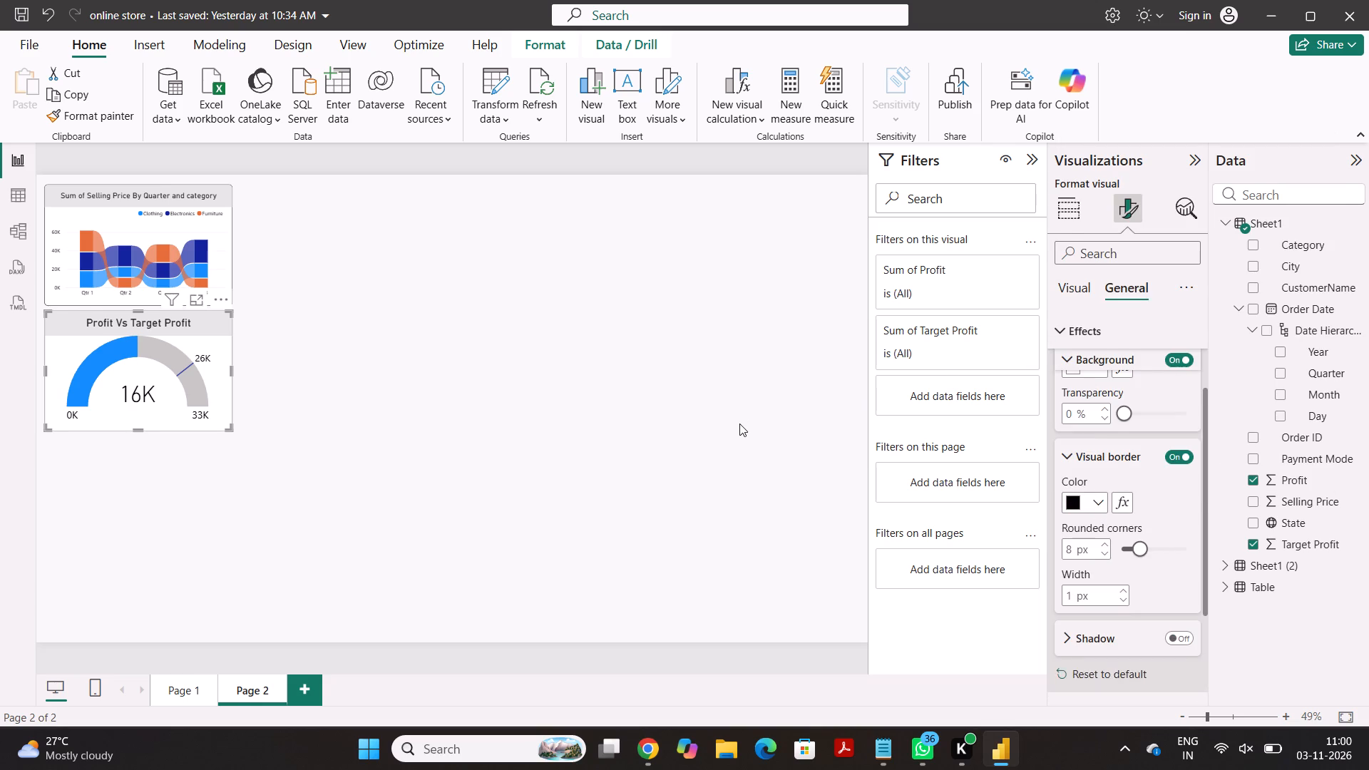
click(739, 423)
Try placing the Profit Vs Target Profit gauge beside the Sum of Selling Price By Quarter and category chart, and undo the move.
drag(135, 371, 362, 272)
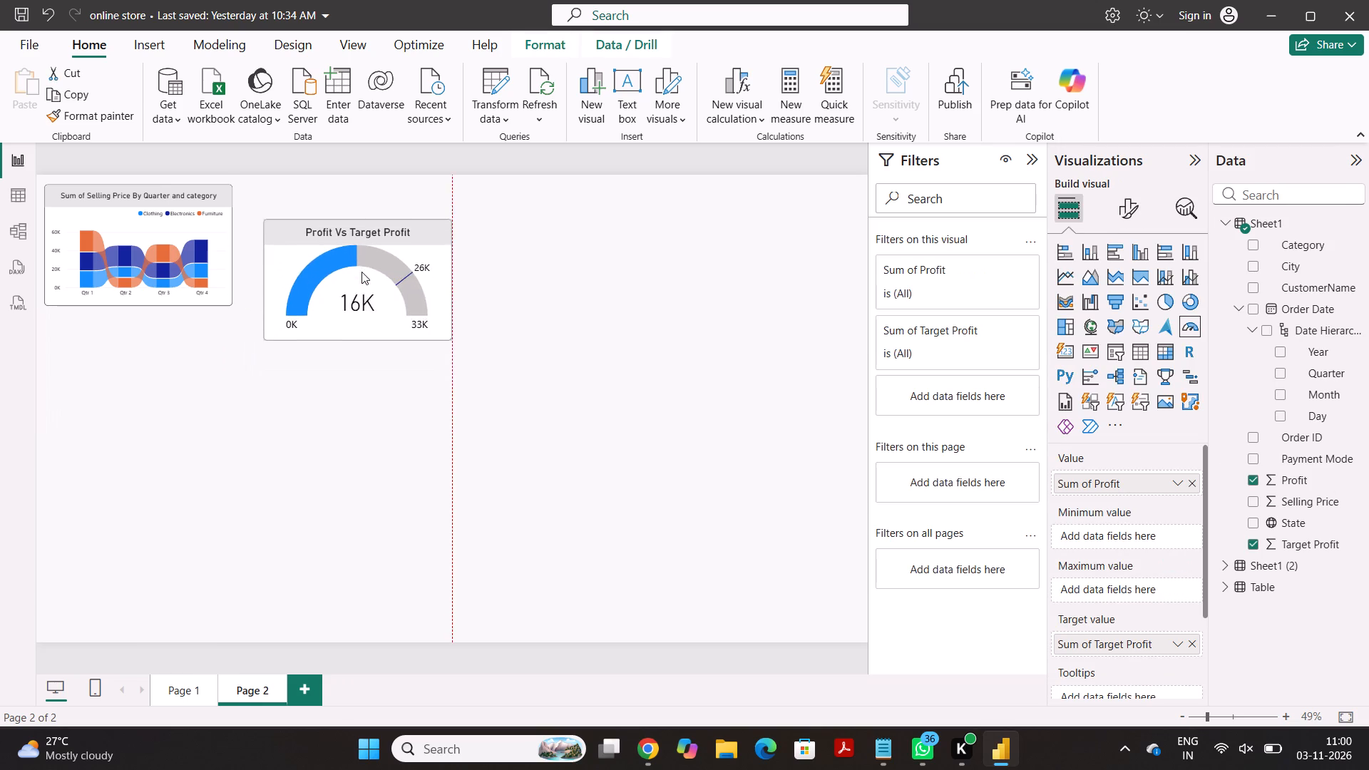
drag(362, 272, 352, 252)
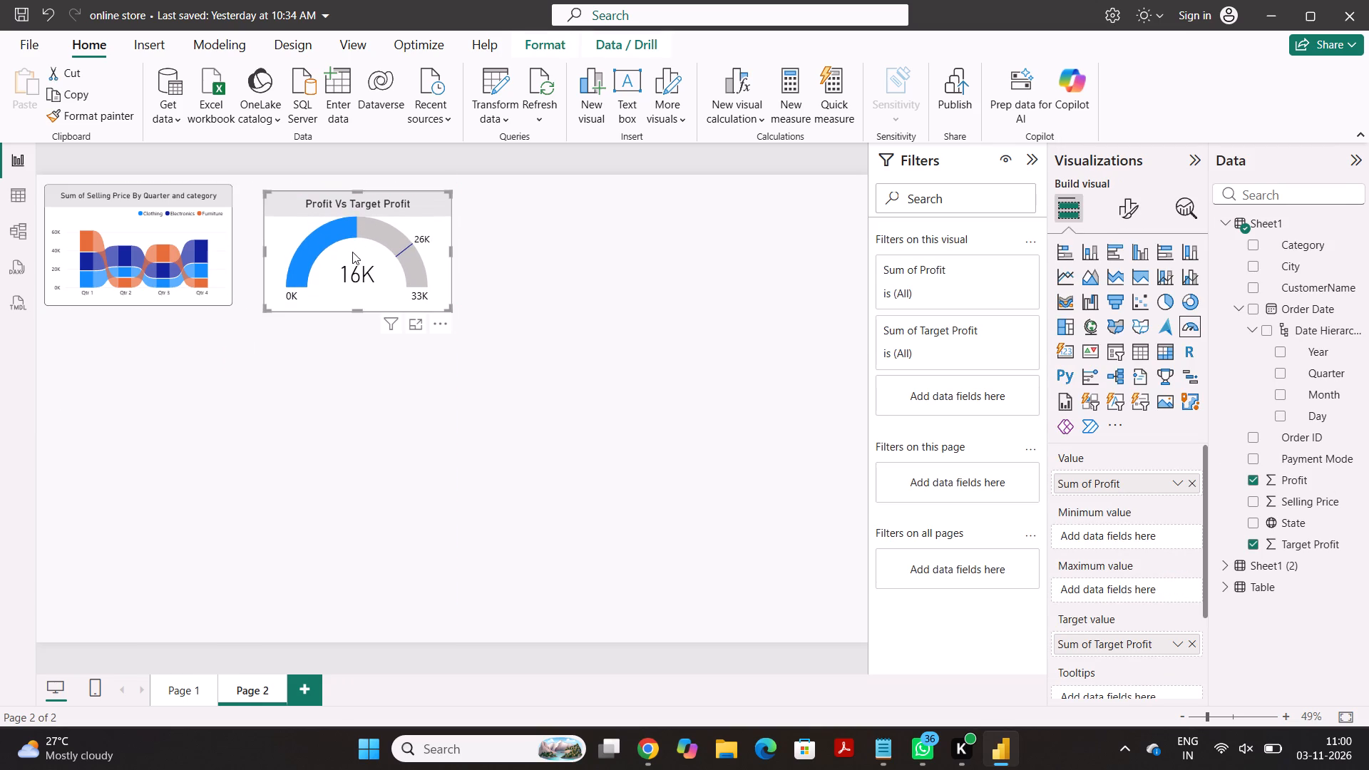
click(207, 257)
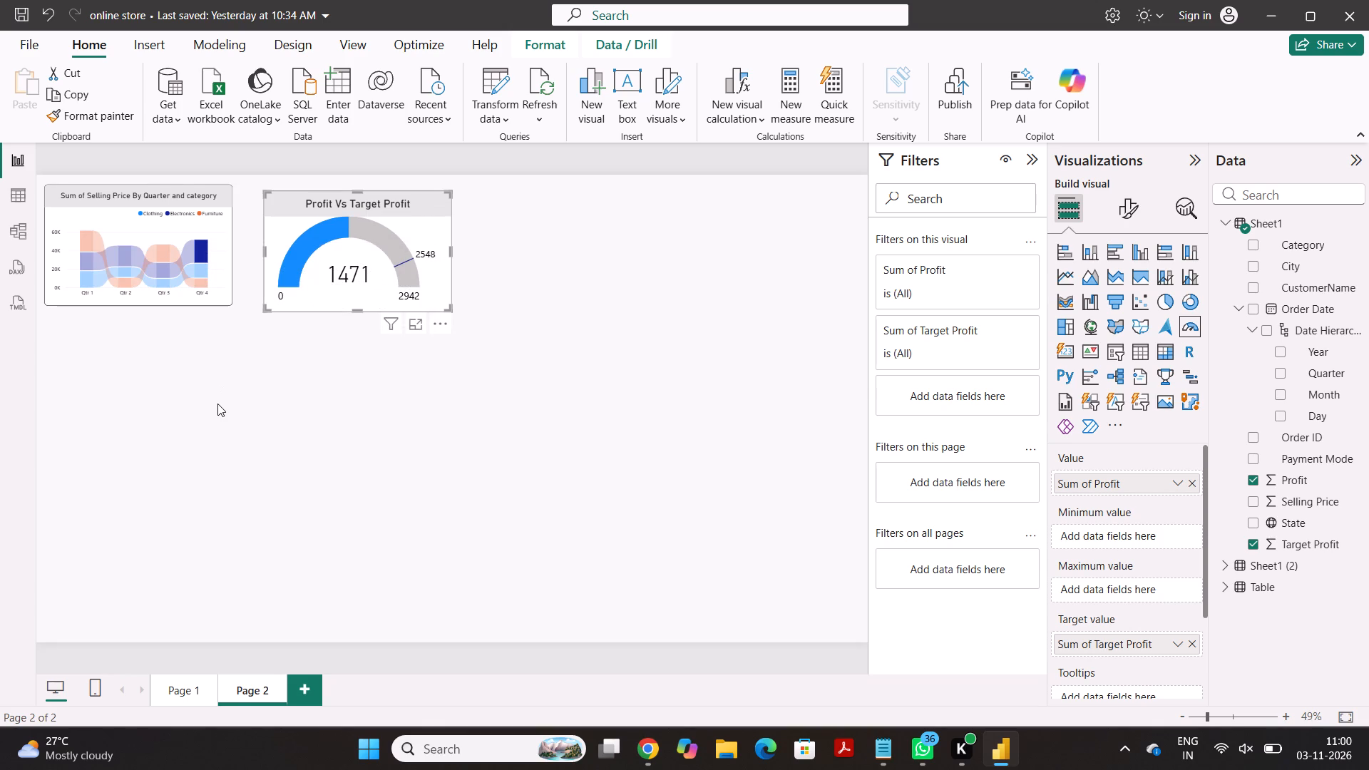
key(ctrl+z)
Move the Profit Vs Target Profit gauge to the right of the quarterly selling price ribbon chart, aligning their top and bottom edges.
drag(186, 377, 213, 384)
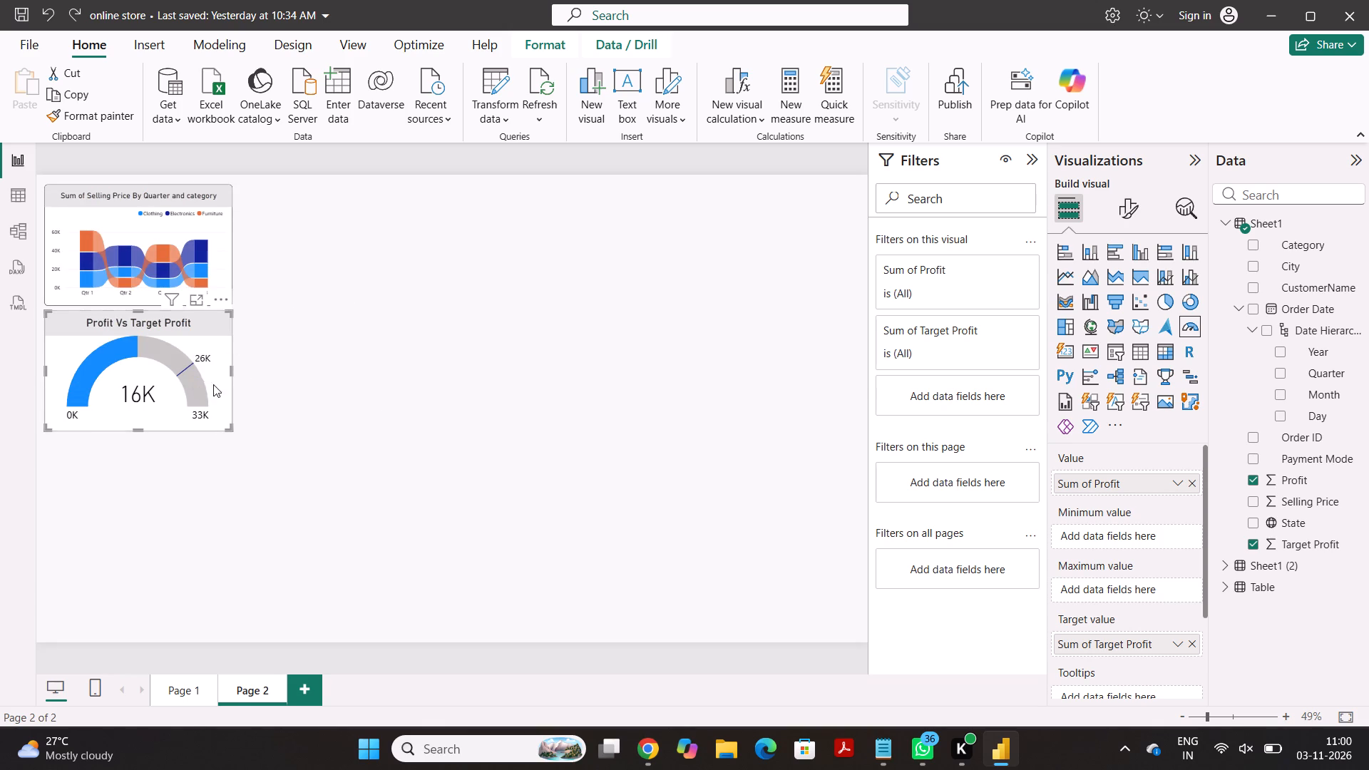
drag(213, 384, 413, 250)
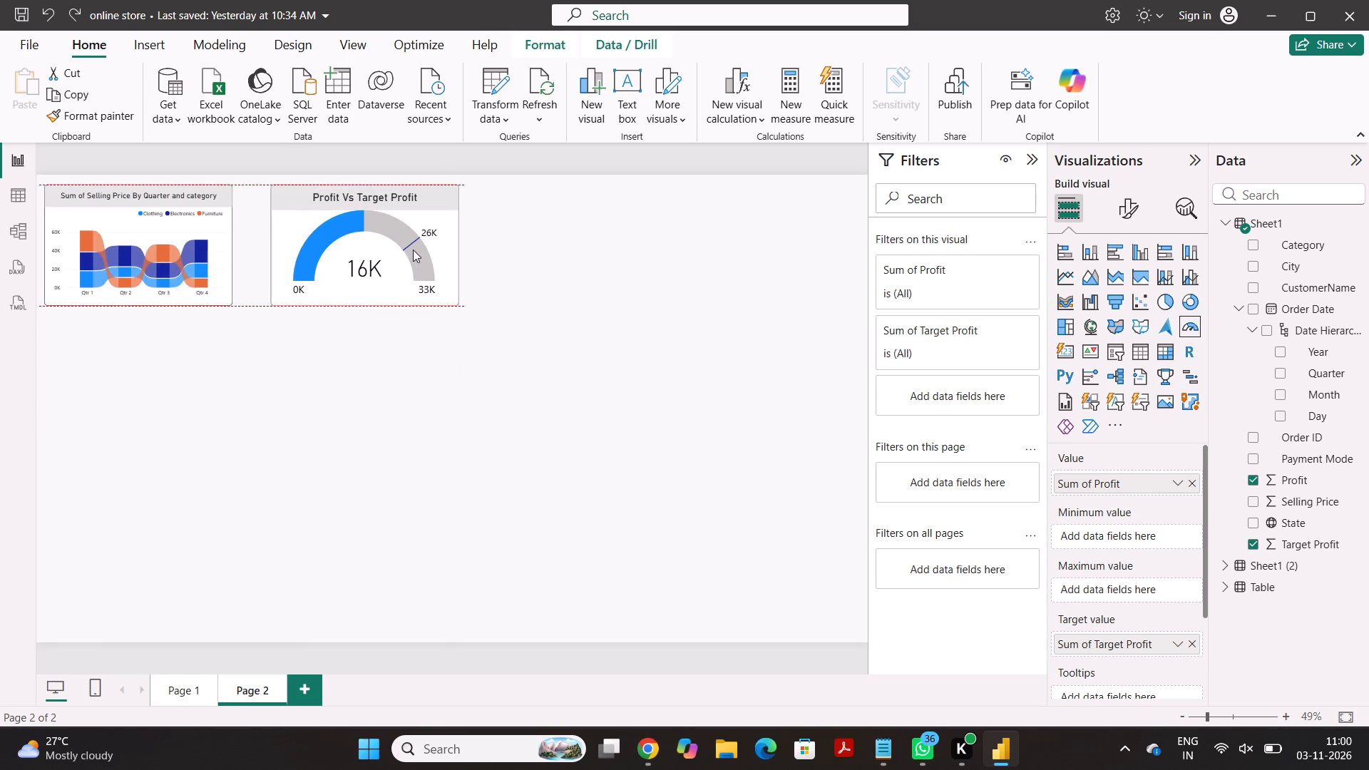
drag(413, 250, 413, 251)
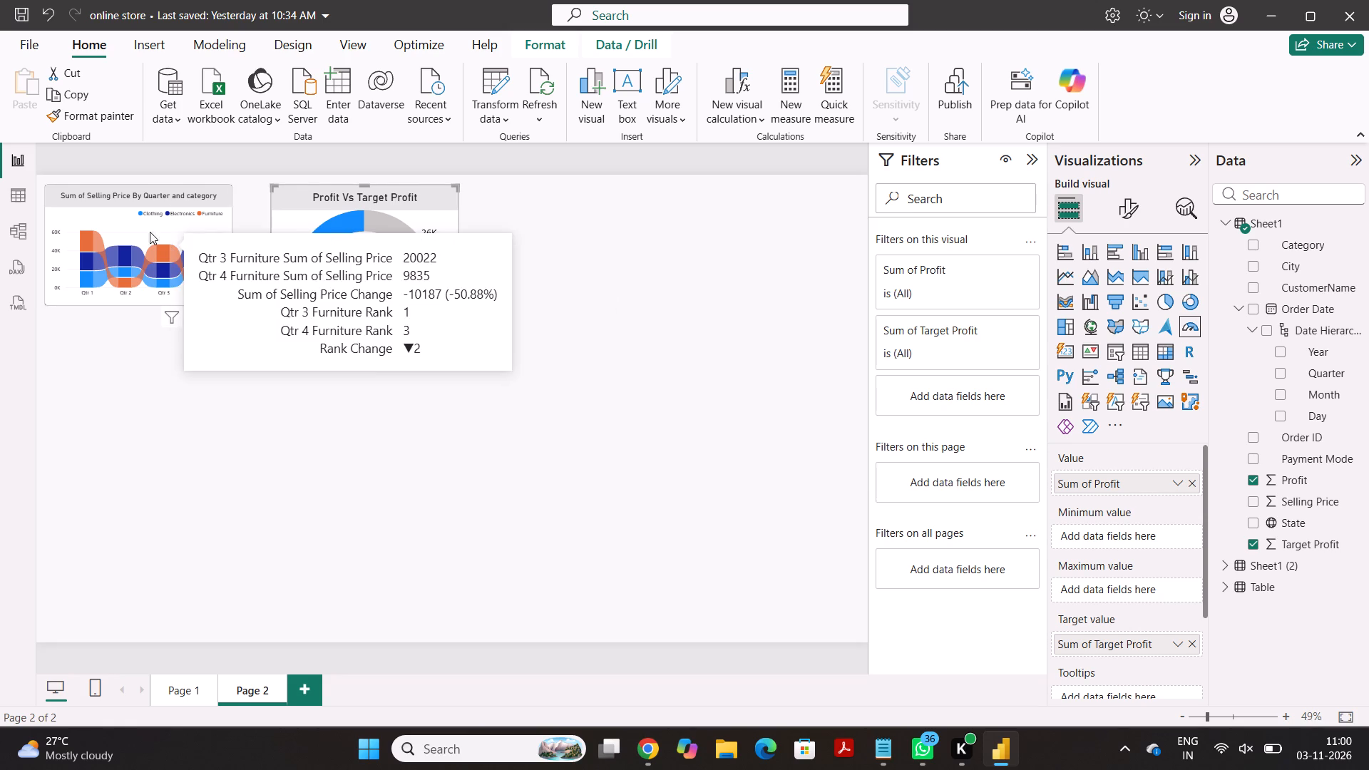
Enlarge the Sum of Selling Price By Quarter and category chart downward and rightward, leaving a narrow gap before the gauge.
click(115, 227)
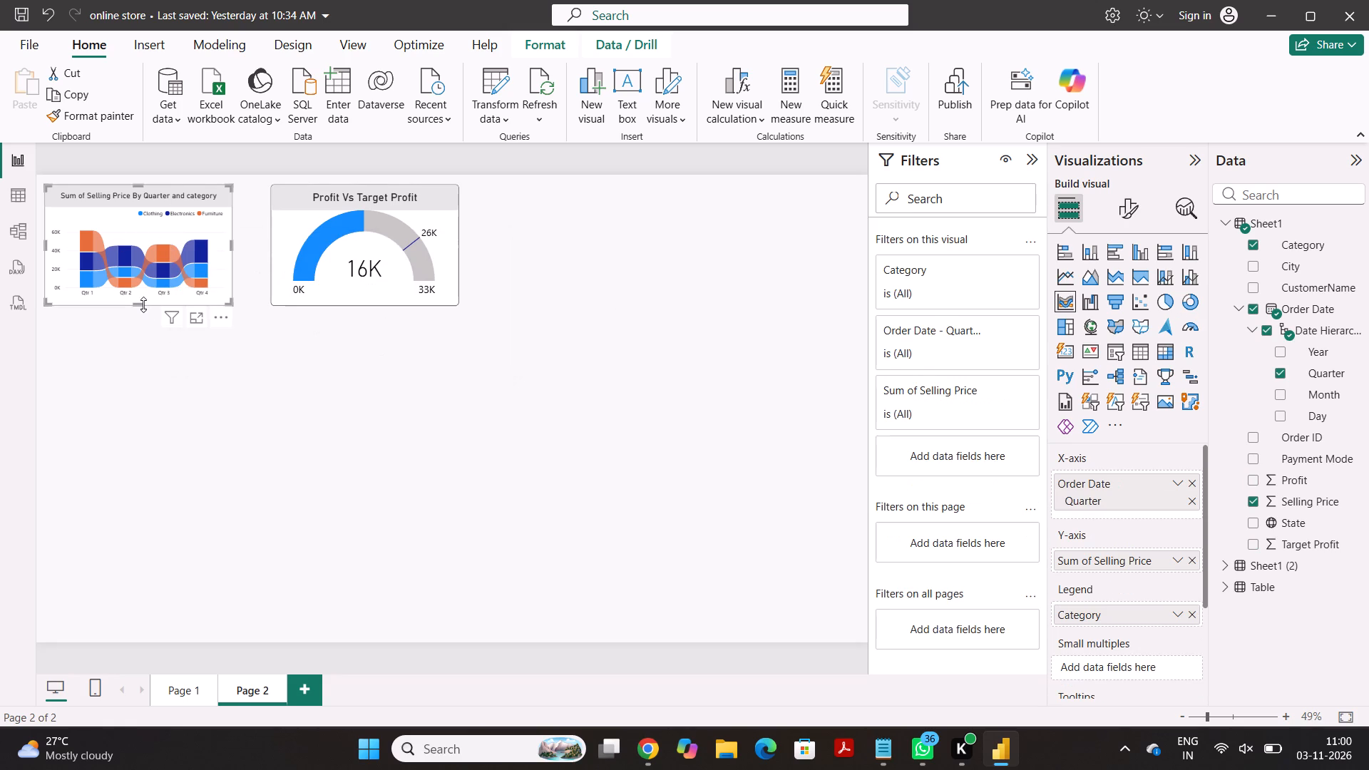
drag(143, 304, 135, 327)
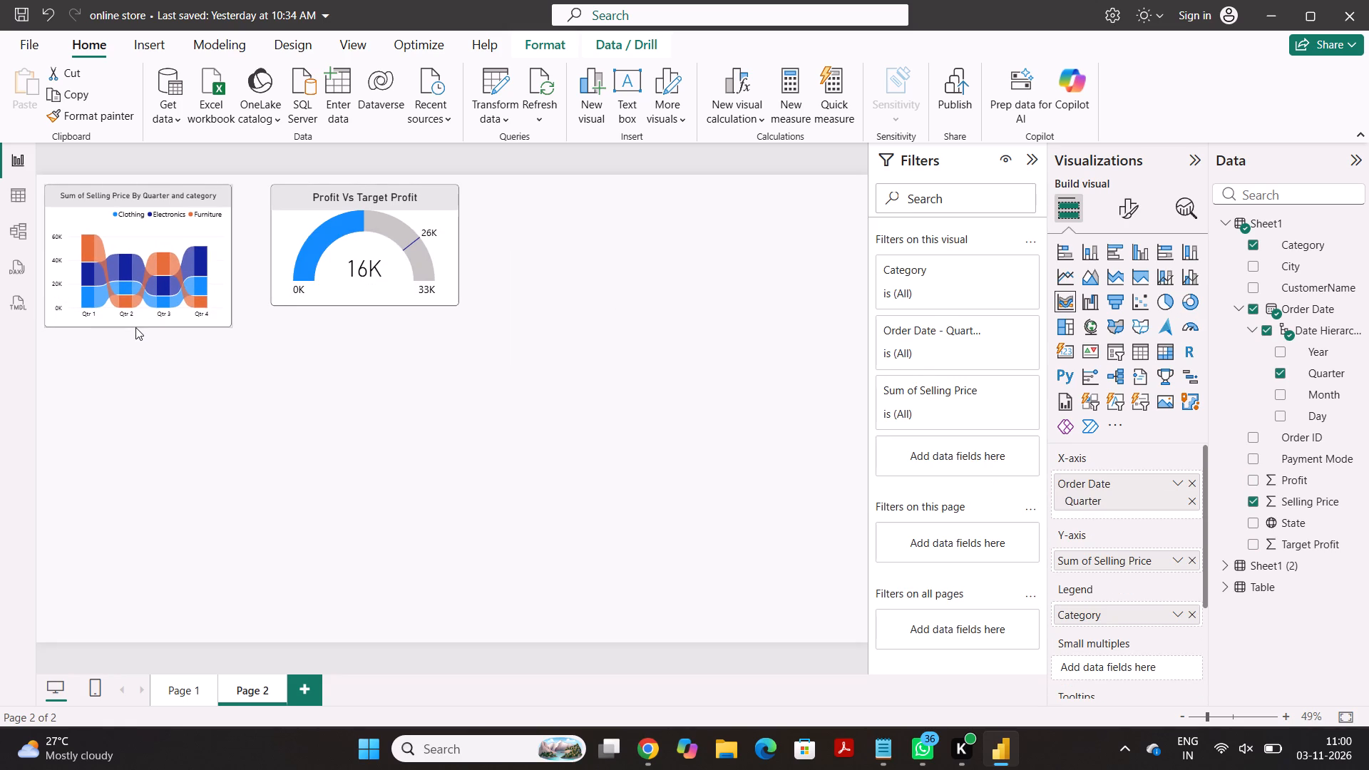
drag(135, 327, 135, 331)
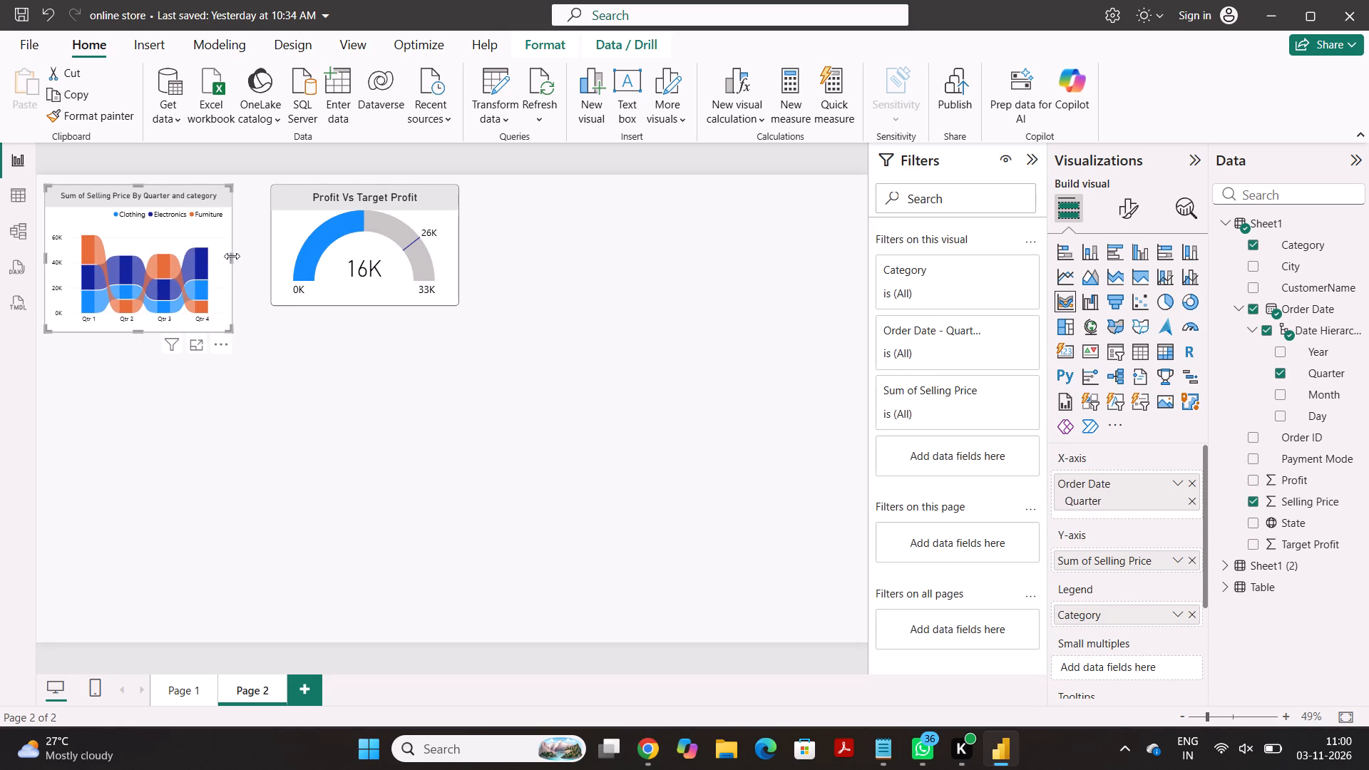
drag(230, 259, 254, 256)
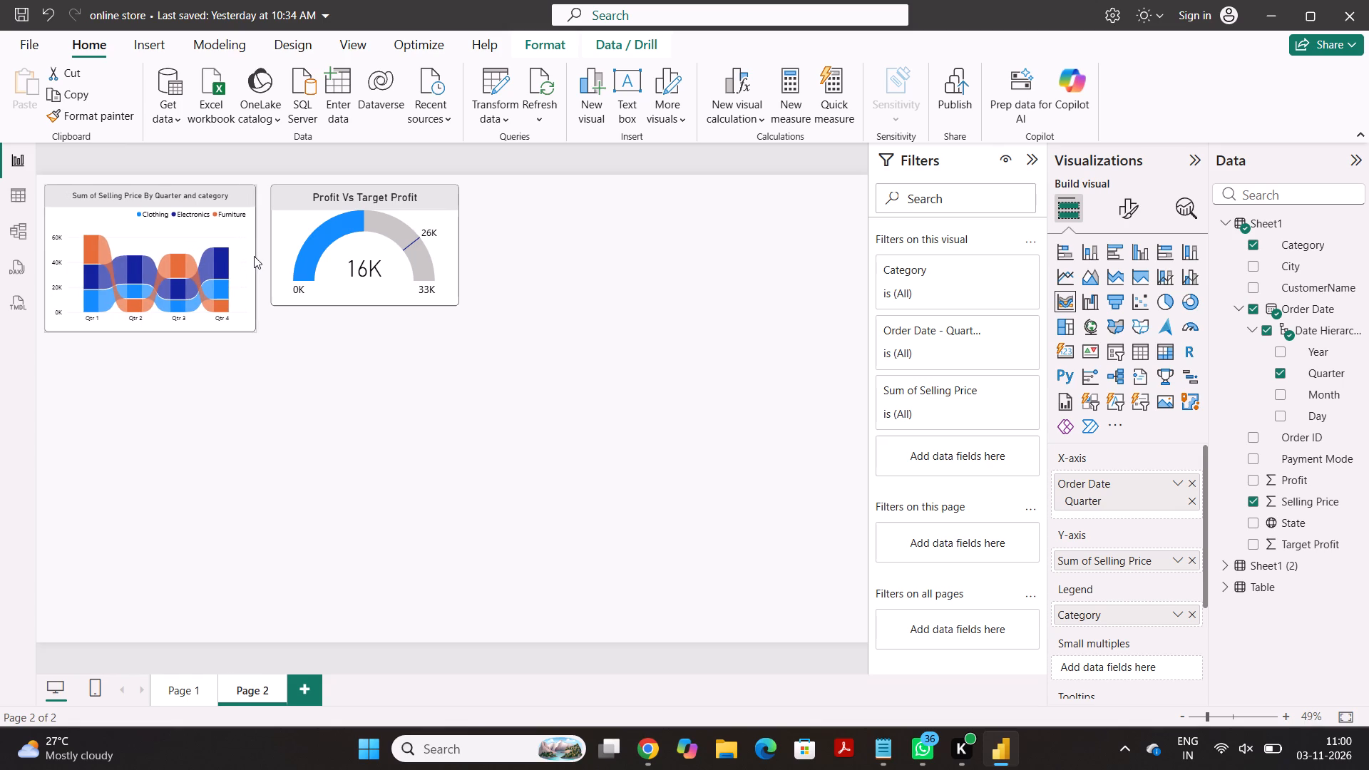
drag(254, 256, 264, 256)
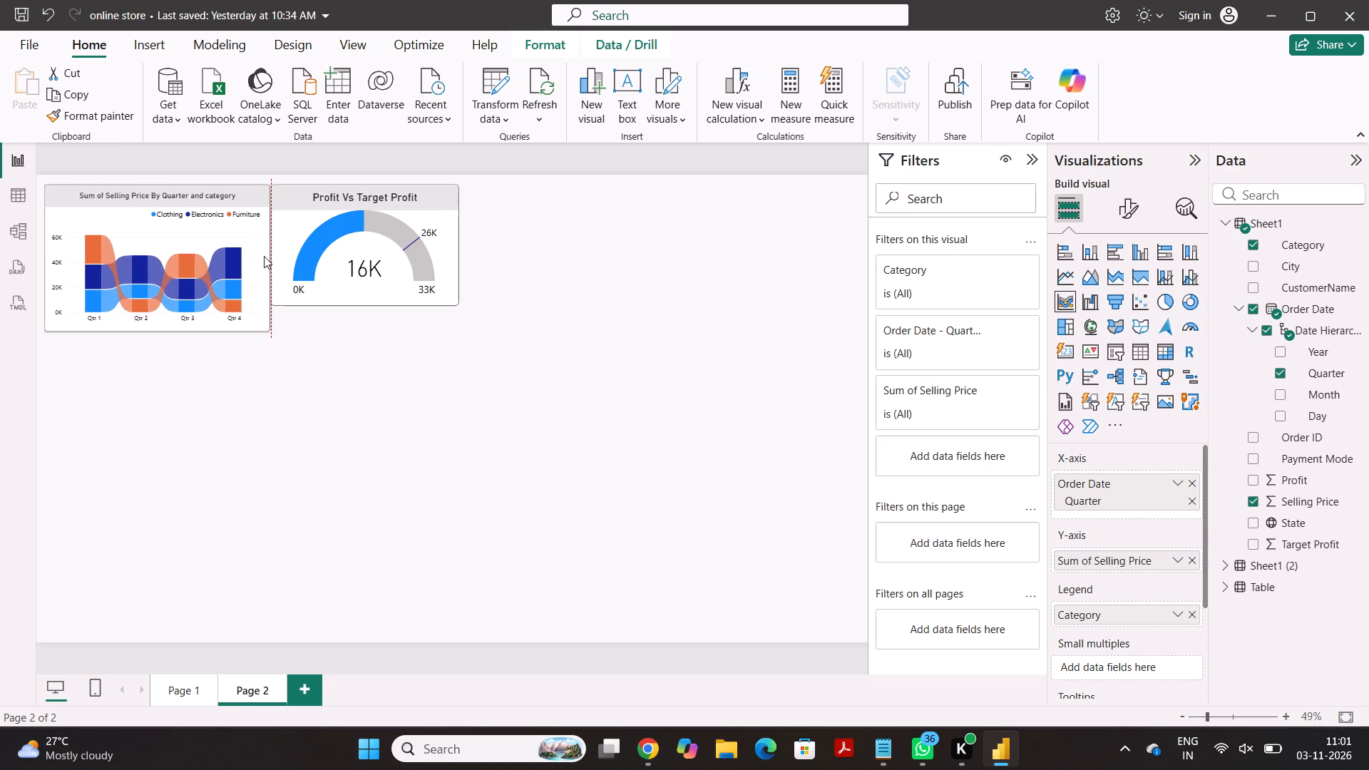
drag(264, 256, 253, 257)
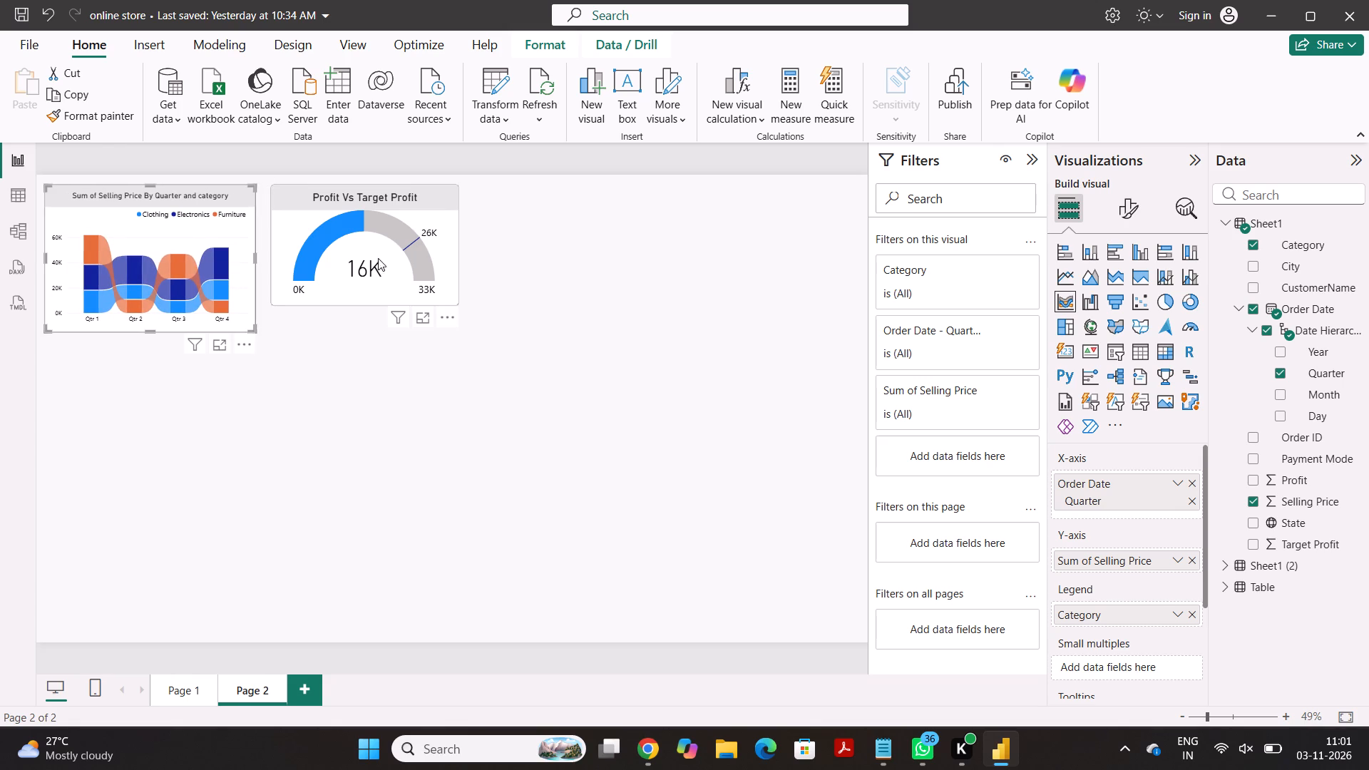
Extend the Profit Vs Target Profit gauge down to the ribbon chart's bottom edge and widen it slightly to the right.
click(390, 260)
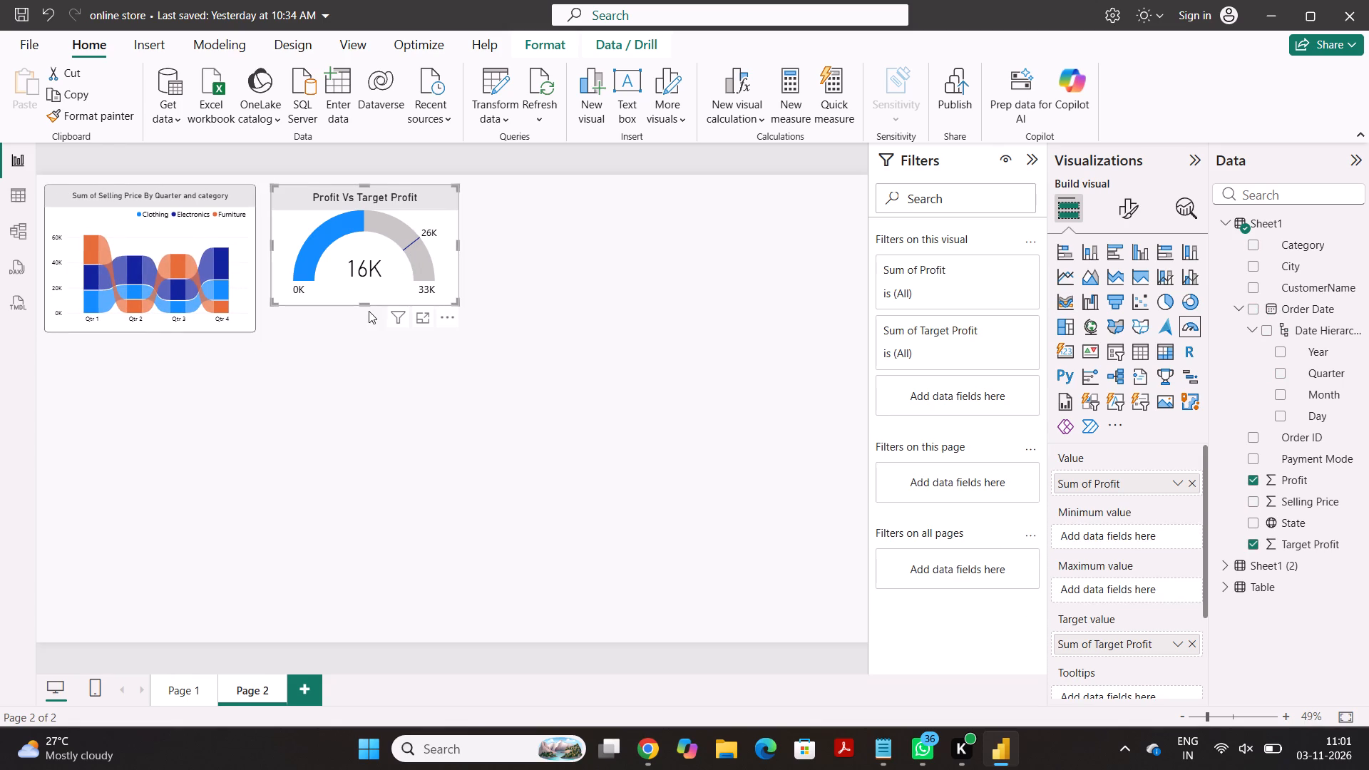
drag(366, 304, 366, 332)
click(457, 259)
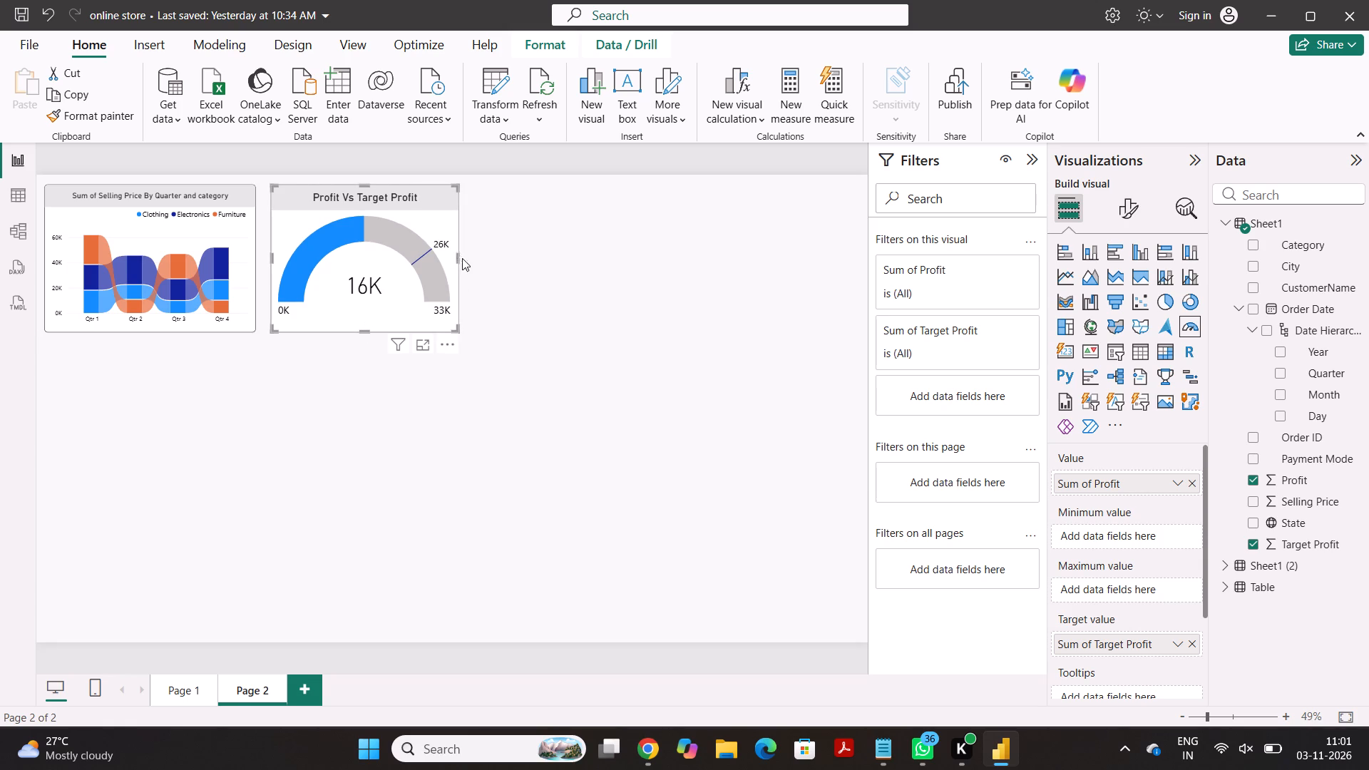
click(538, 307)
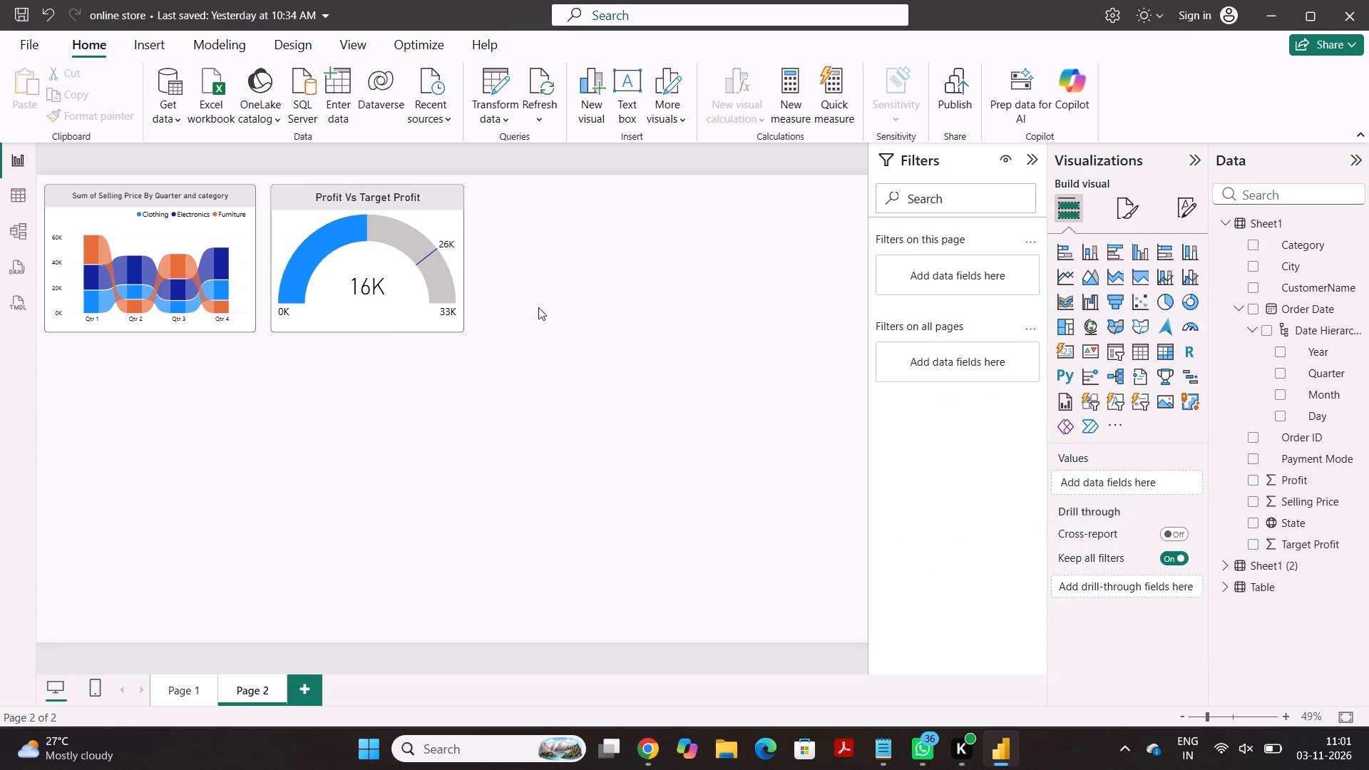
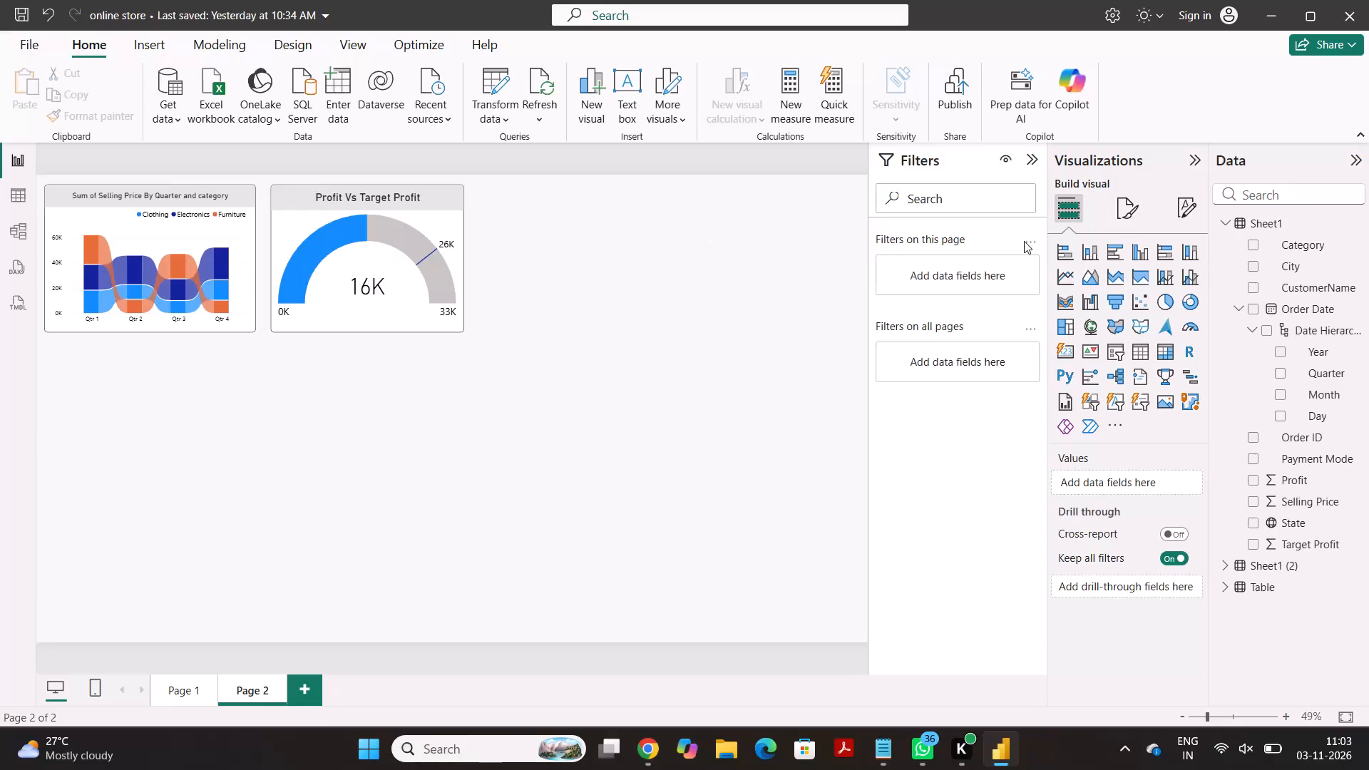
Insert a new card visual and place it a little below the quarterly selling price ribbon chart.
click(1067, 349)
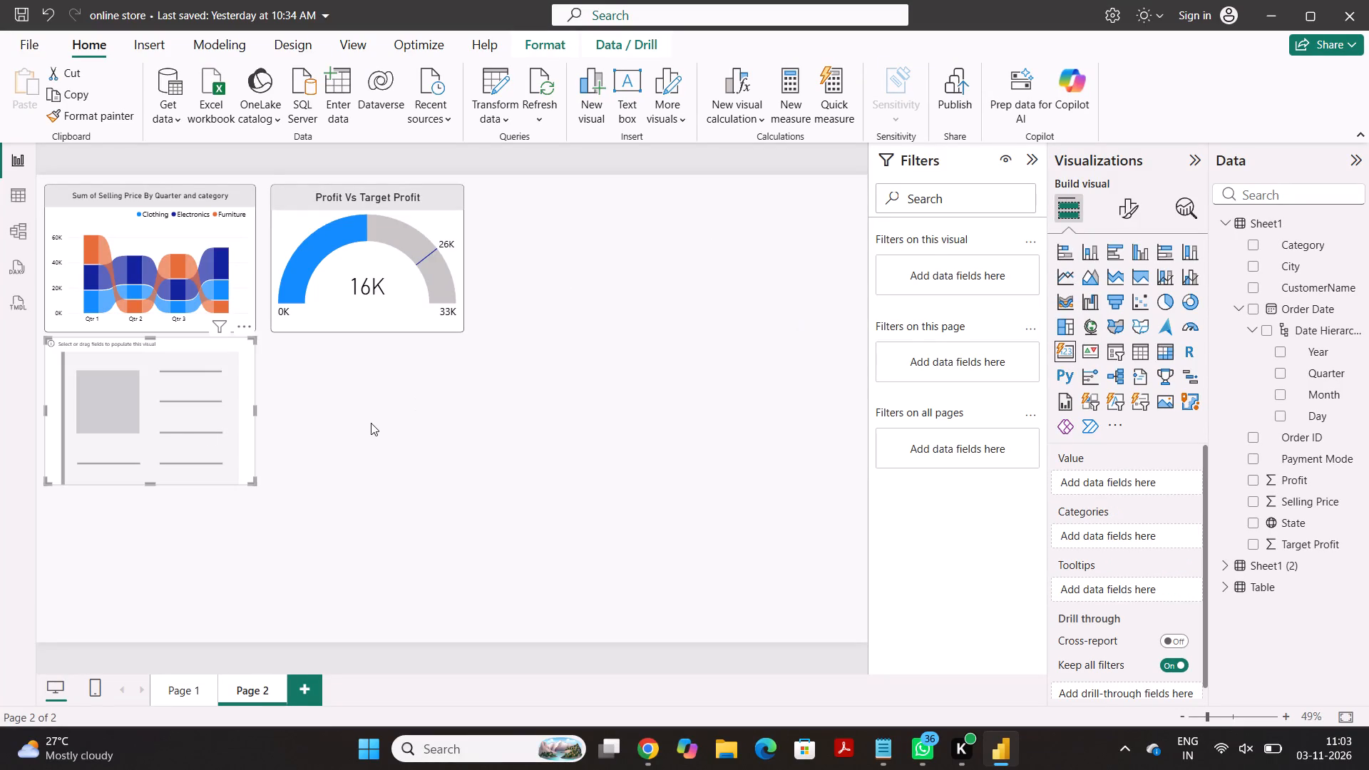
drag(179, 433, 183, 481)
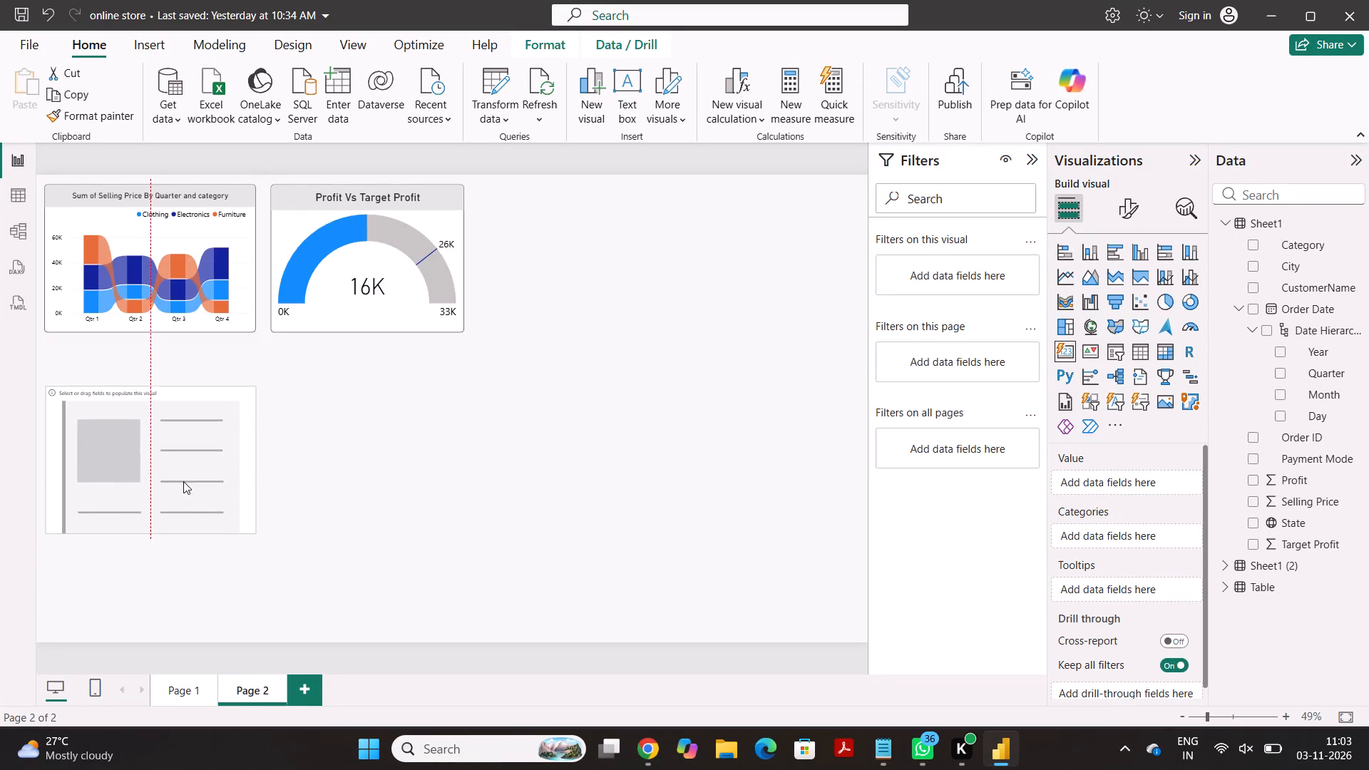
drag(183, 481, 185, 469)
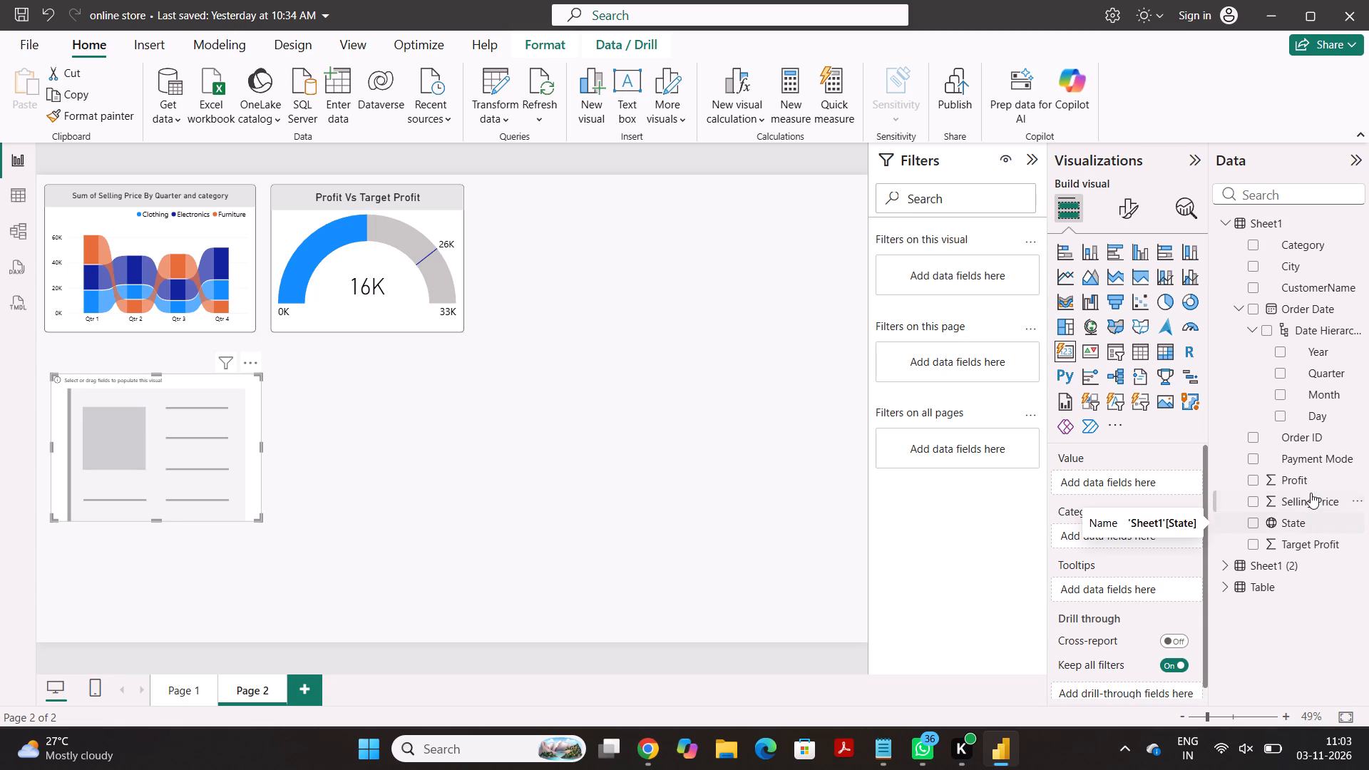
Add Selling Price, Profit and Target Profit from Sheet1 as the card visual's values.
drag(1308, 499, 1121, 476)
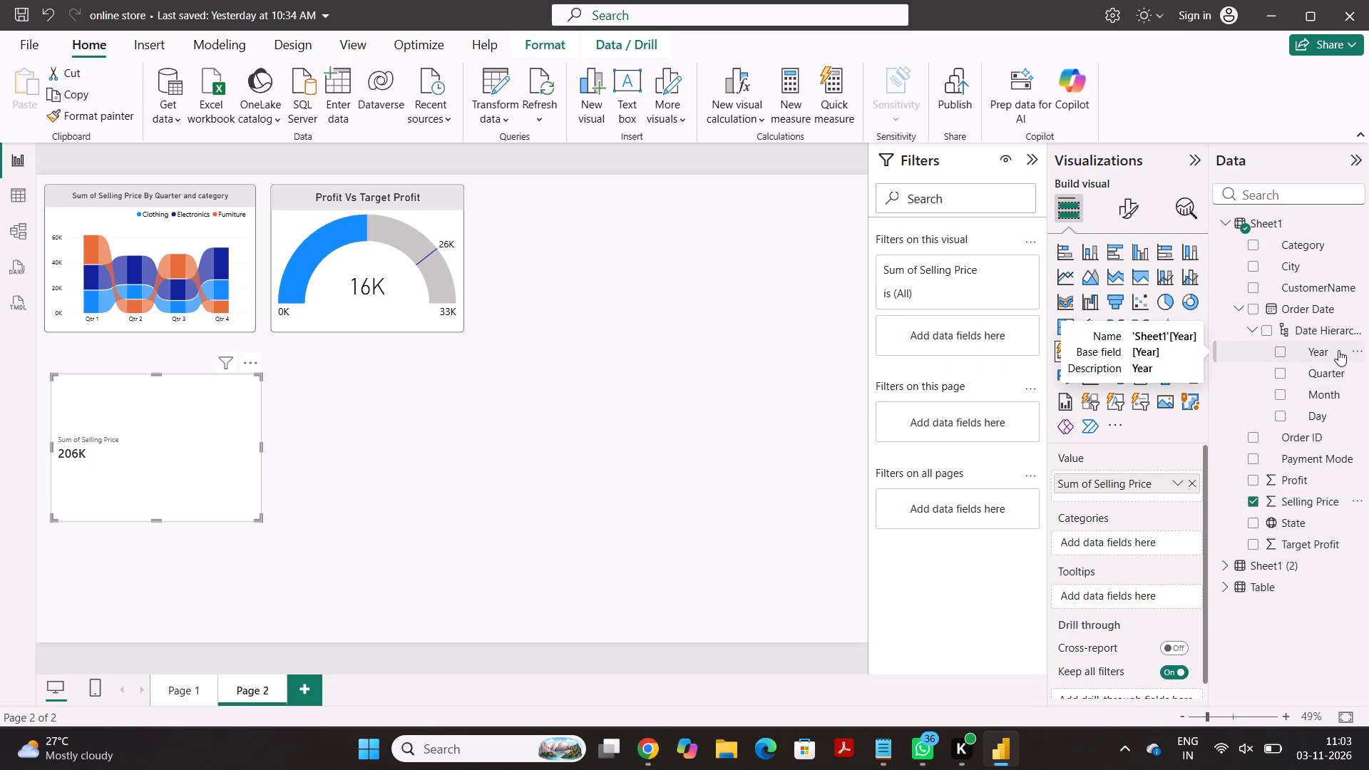
drag(1306, 481, 1157, 500)
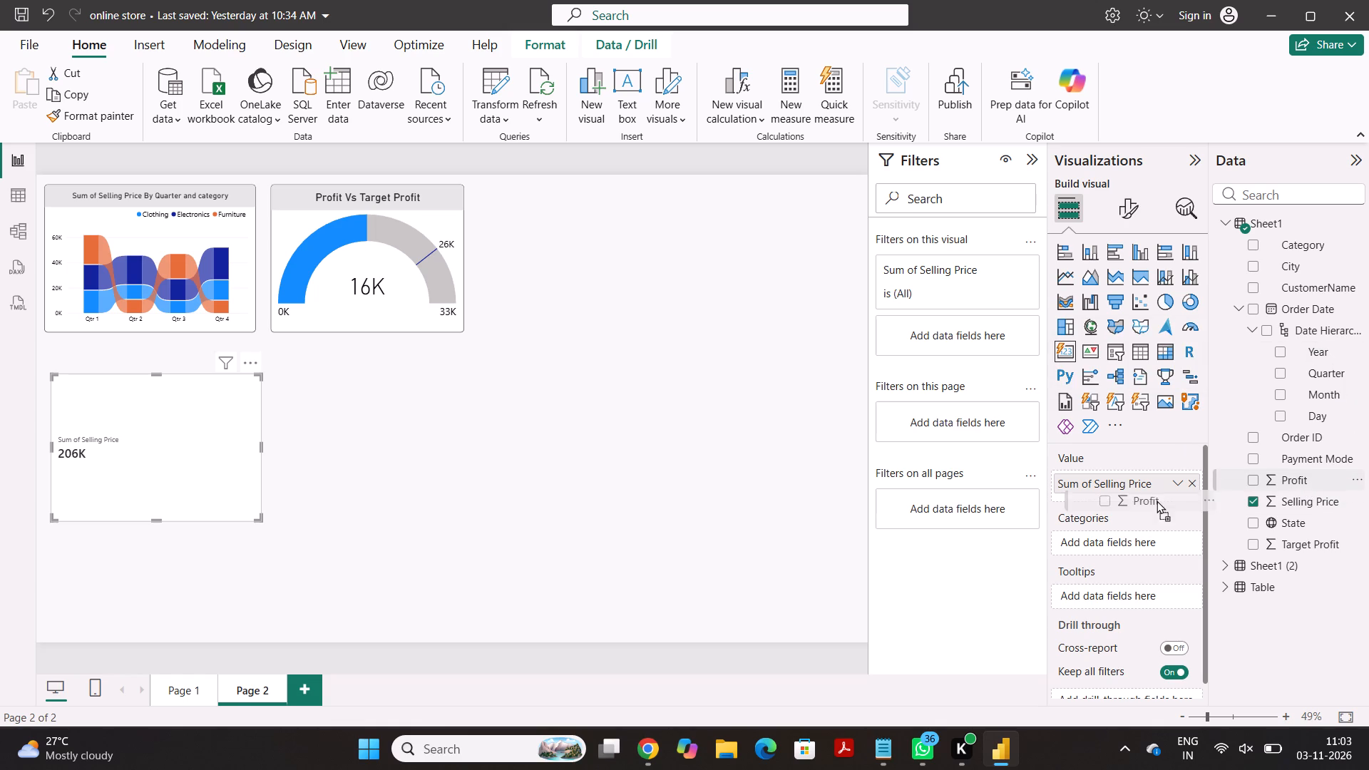
drag(1157, 500, 1140, 488)
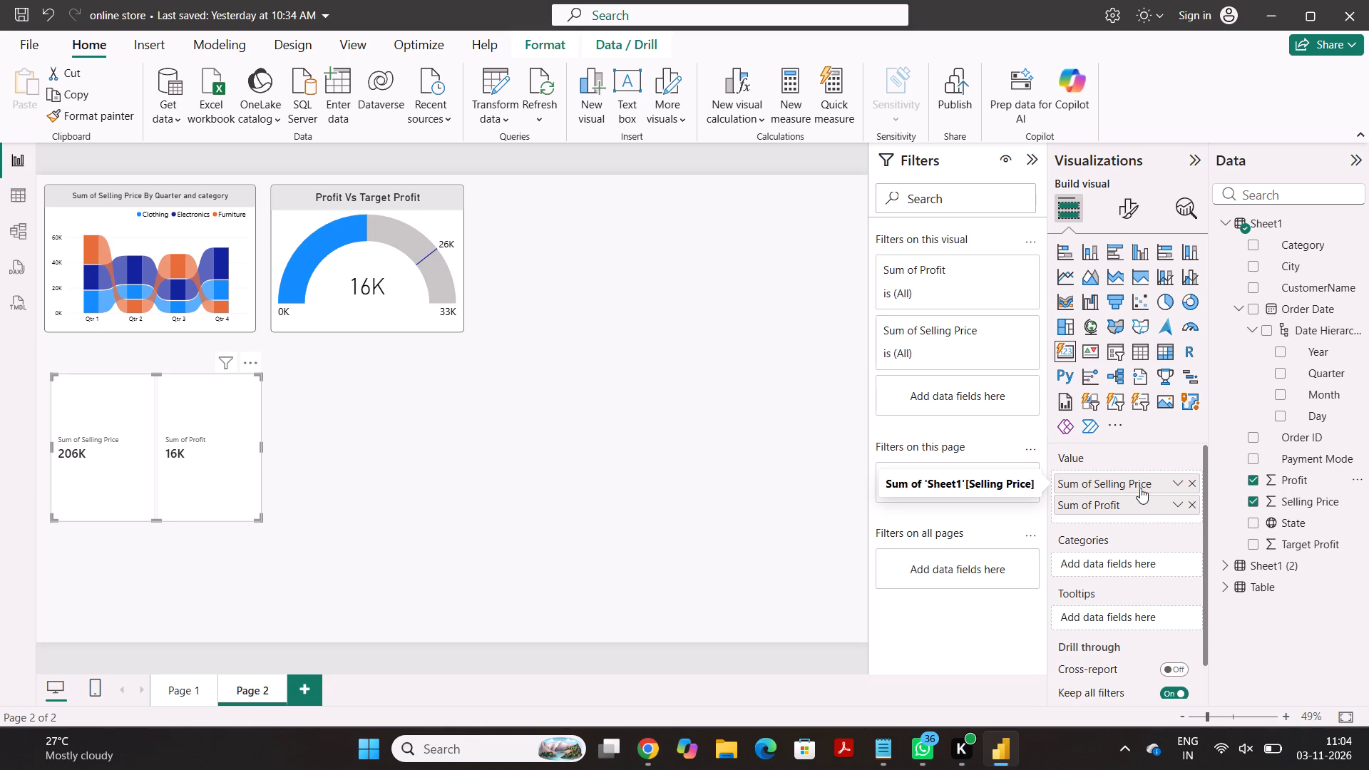
drag(1298, 541, 1204, 519)
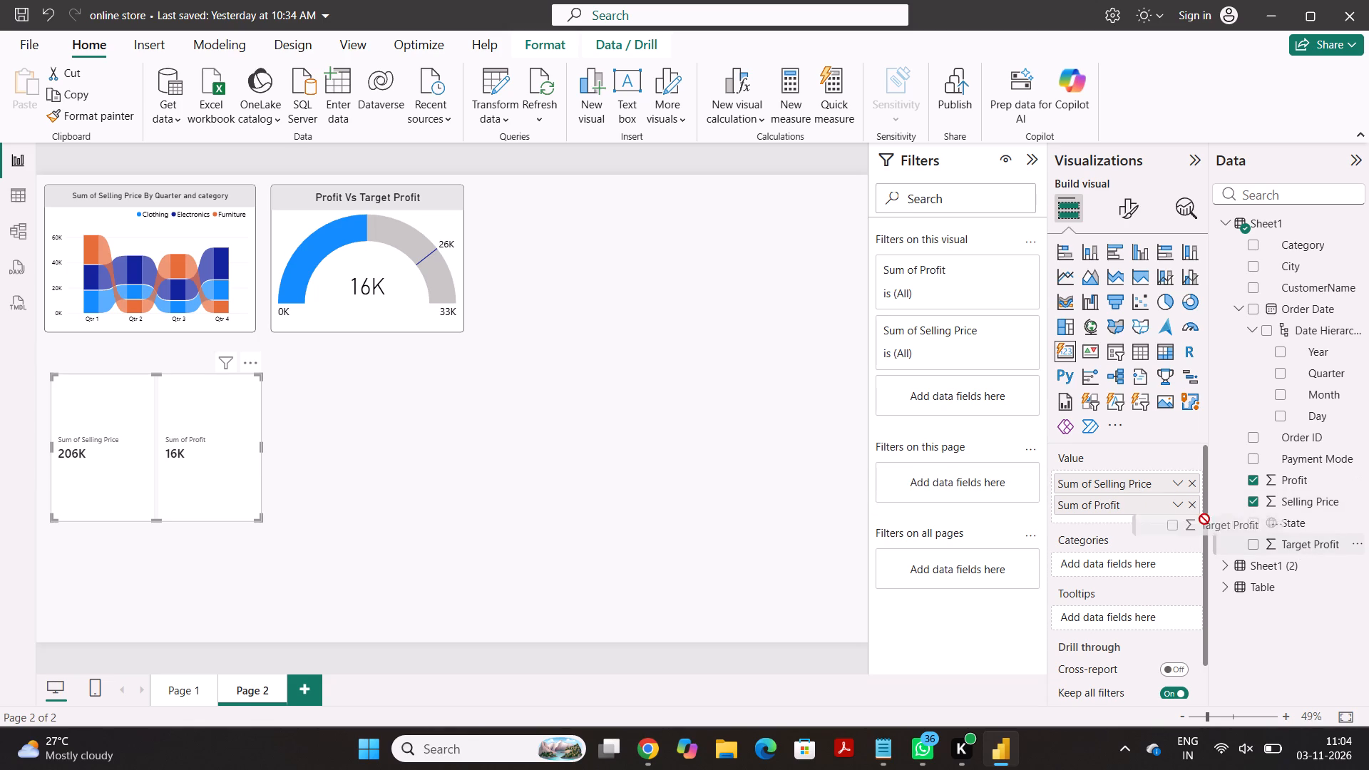
drag(1204, 519, 1113, 512)
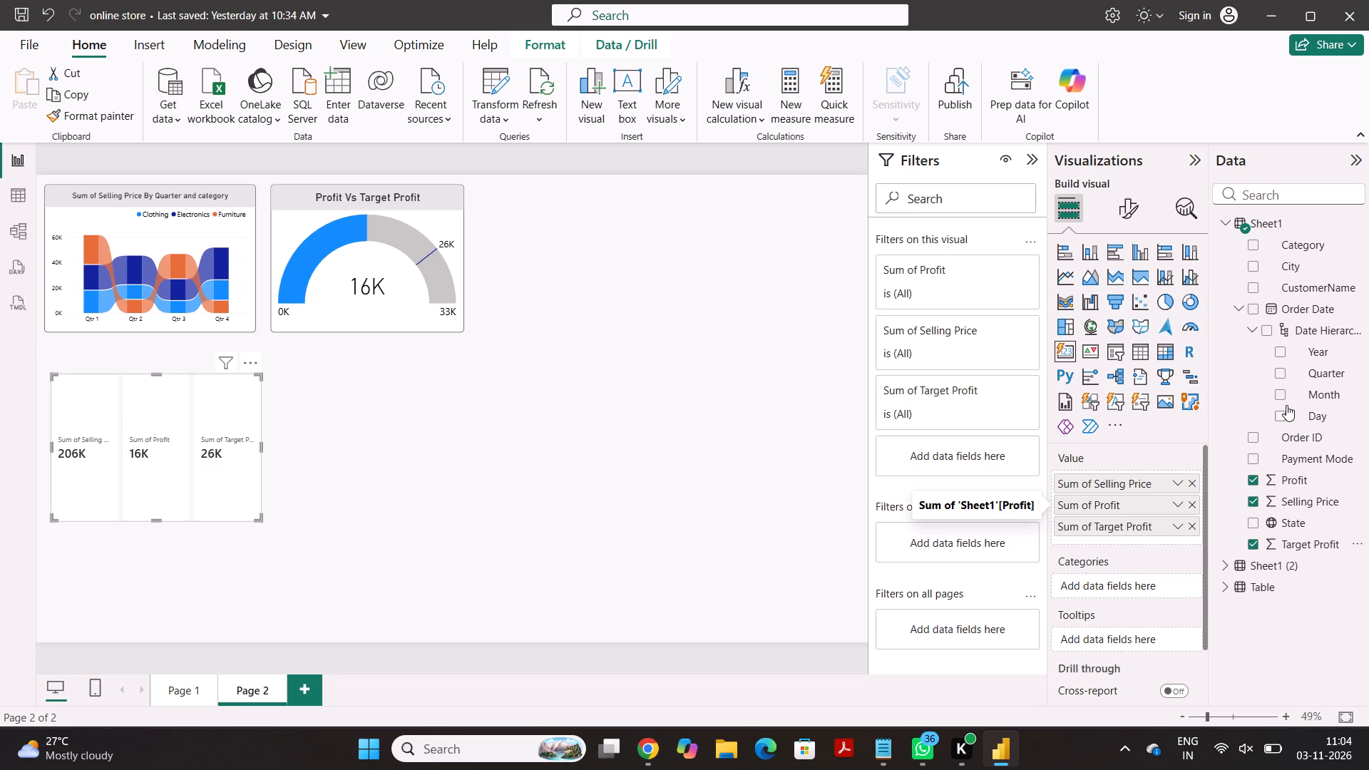
Set the card visual's multi-card layout to the Table style with Vertical arrangement.
click(1133, 212)
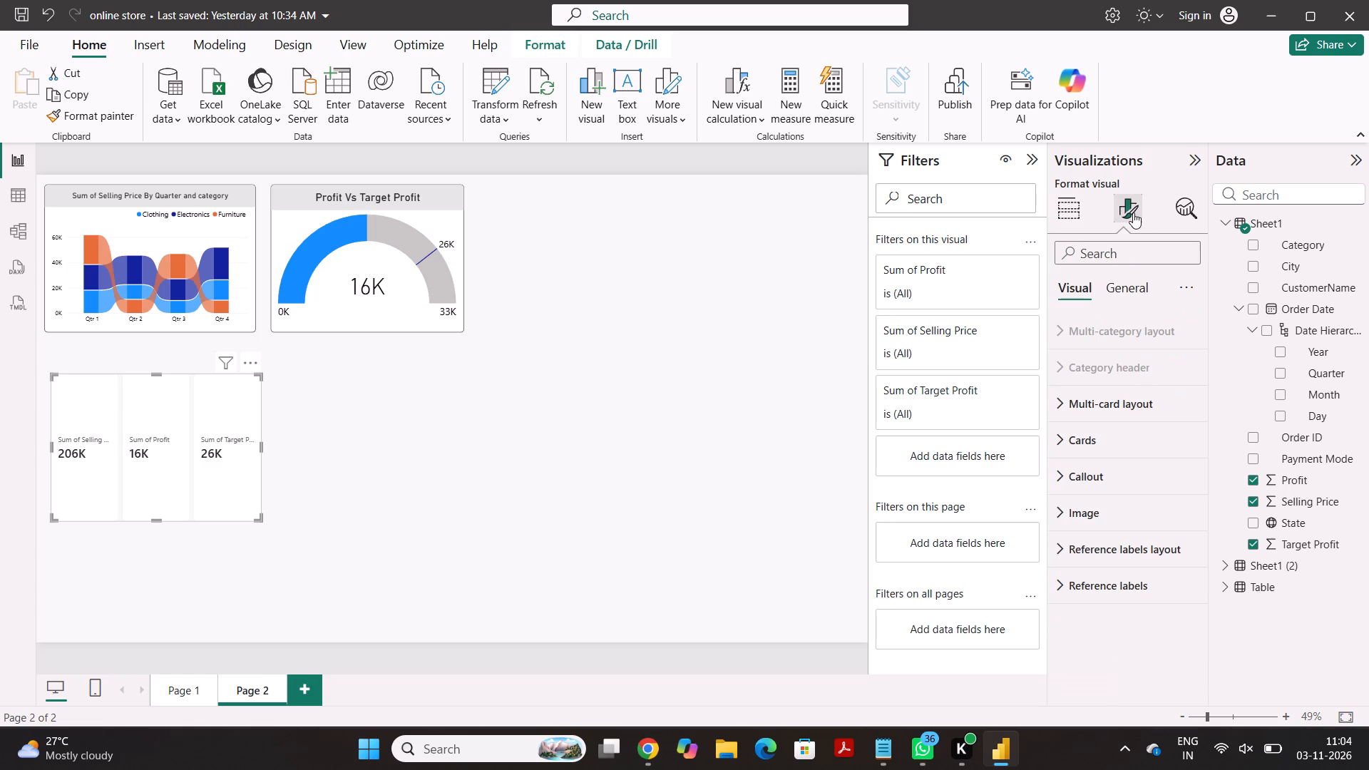
click(1114, 410)
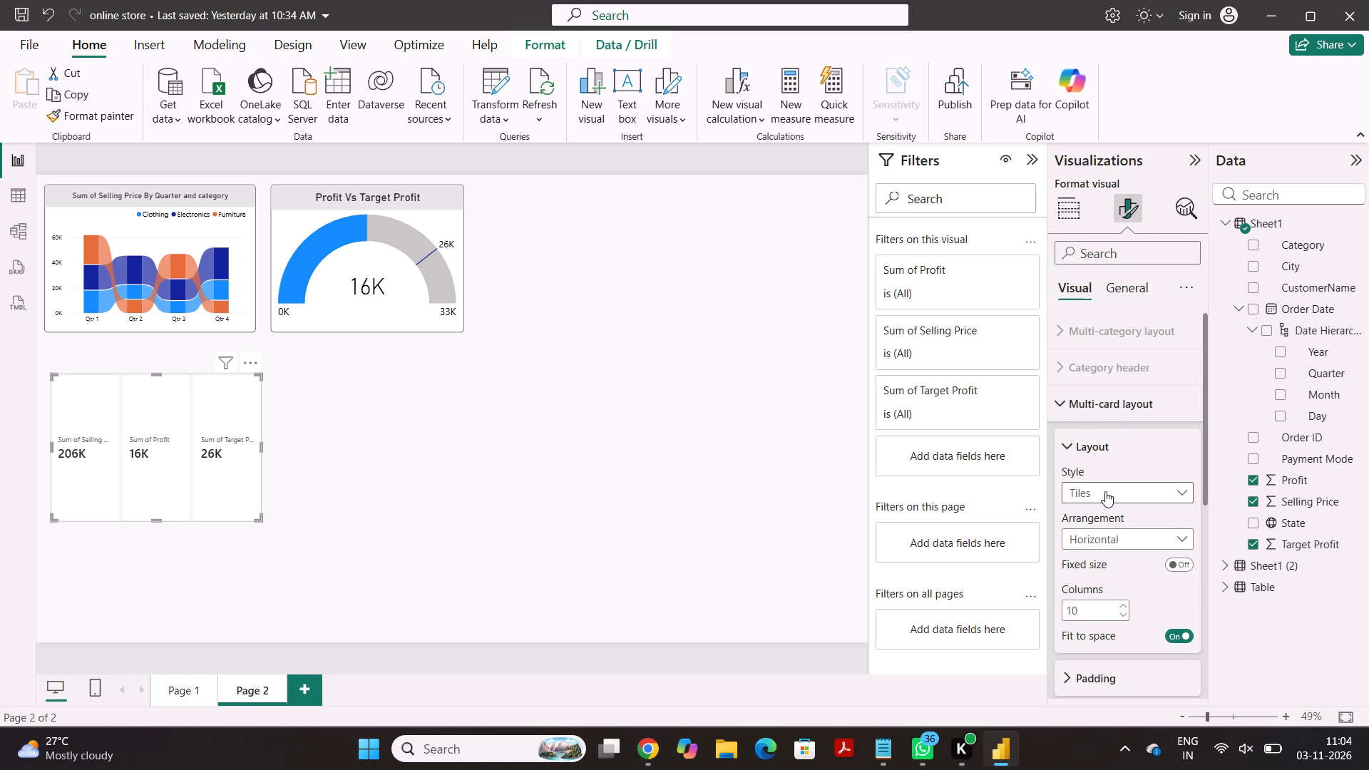
click(1105, 491)
click(1105, 510)
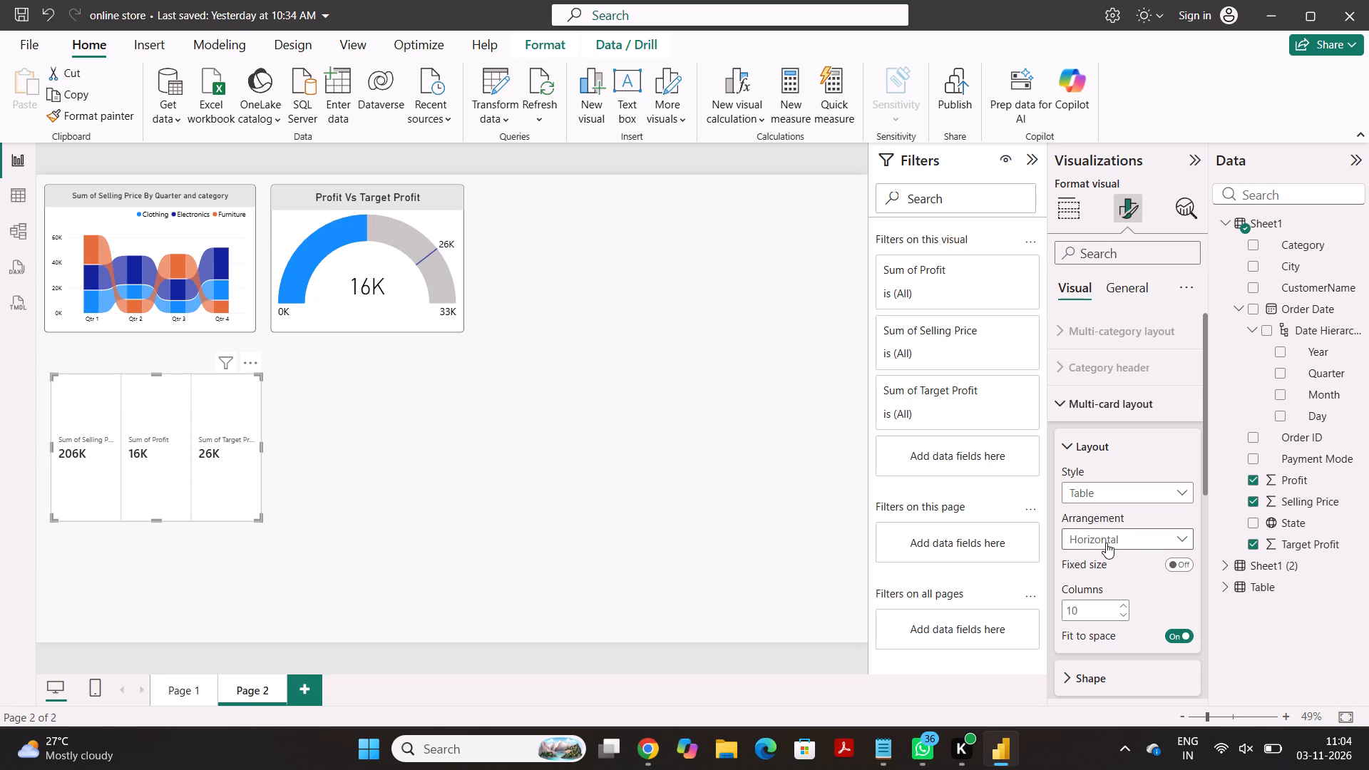
click(1106, 543)
click(1106, 573)
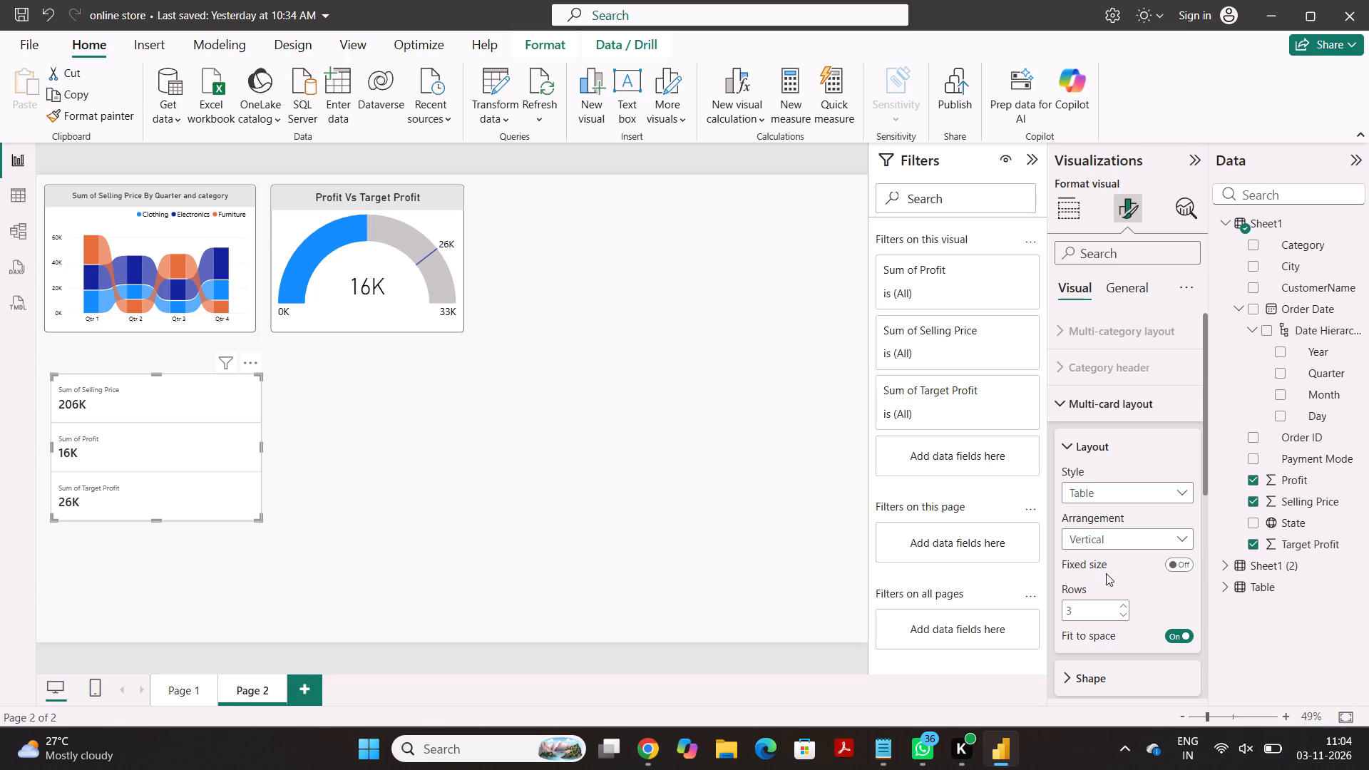
Turn on the card visual's title.
click(1111, 284)
click(1092, 371)
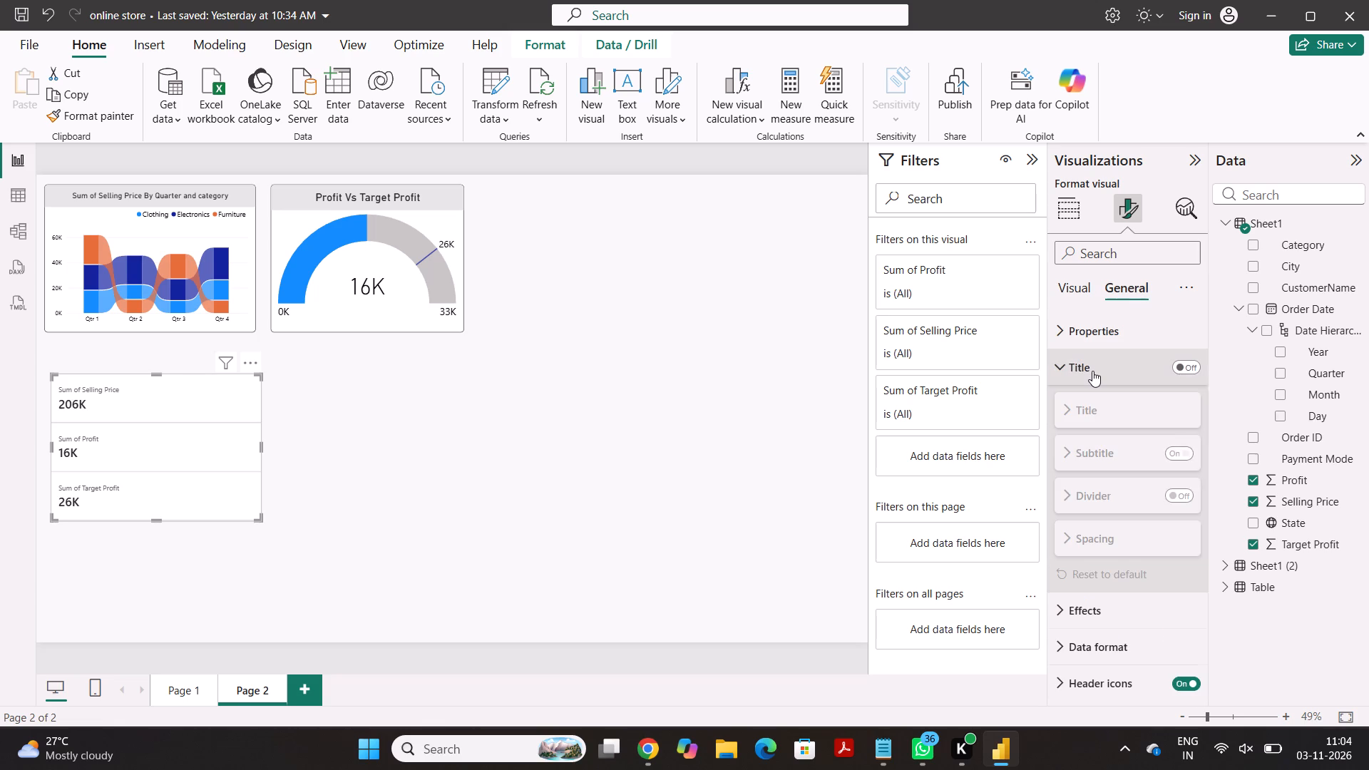
click(1192, 364)
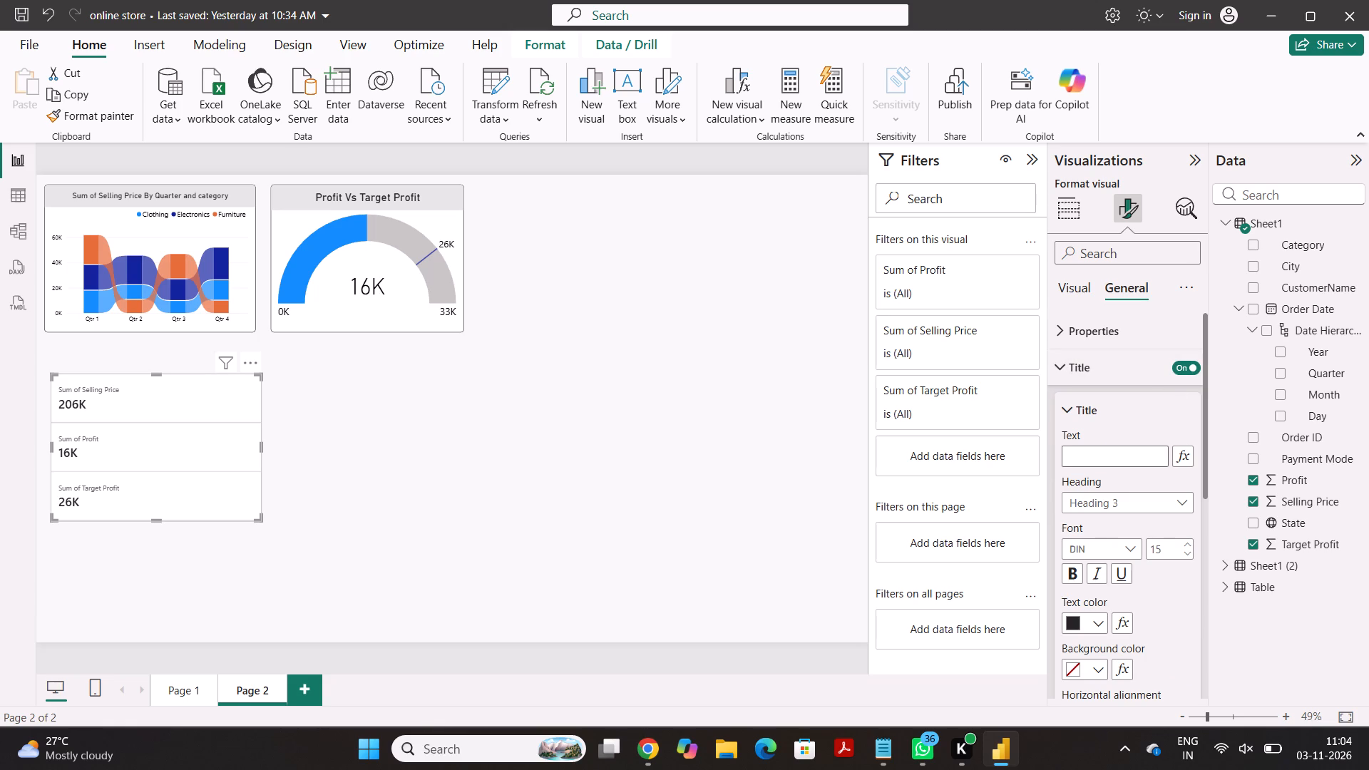
scroll(1177, 500, up, 1)
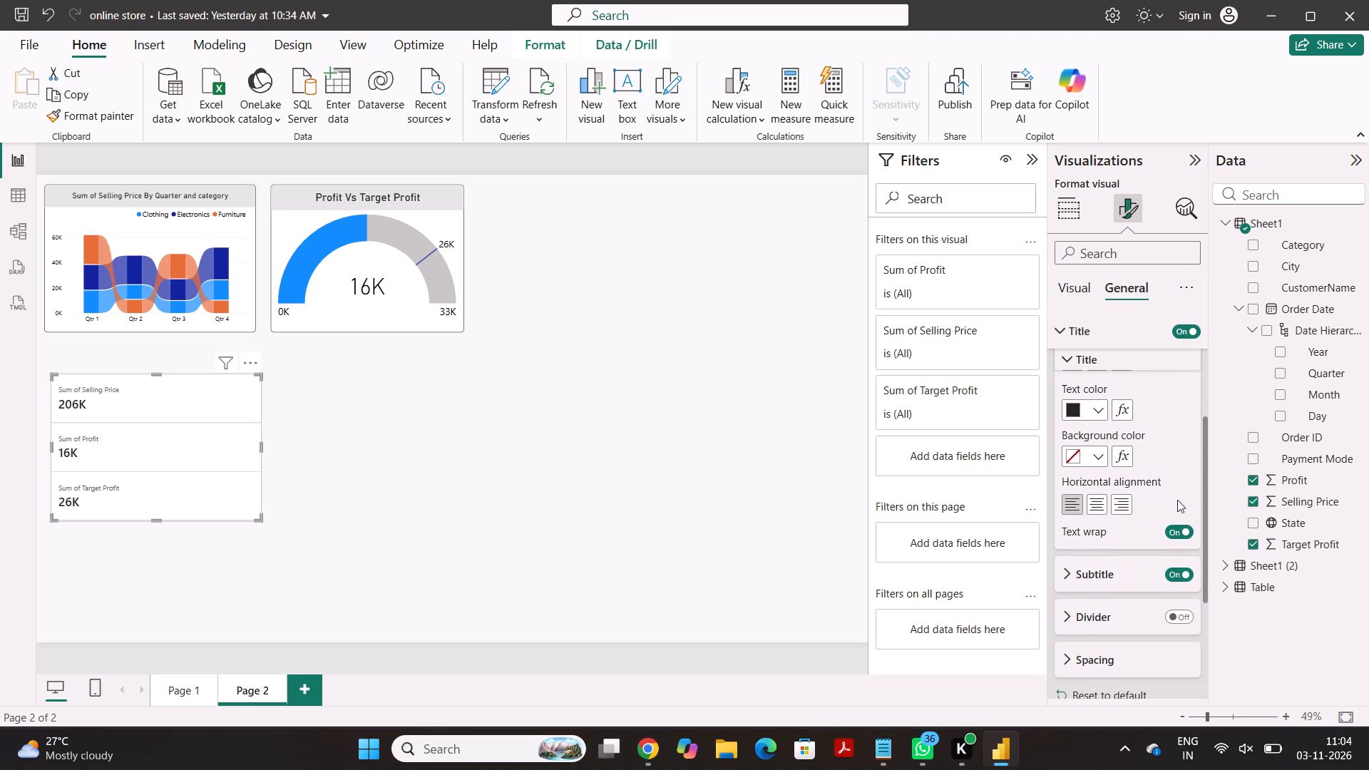
scroll(1177, 500, up, 1)
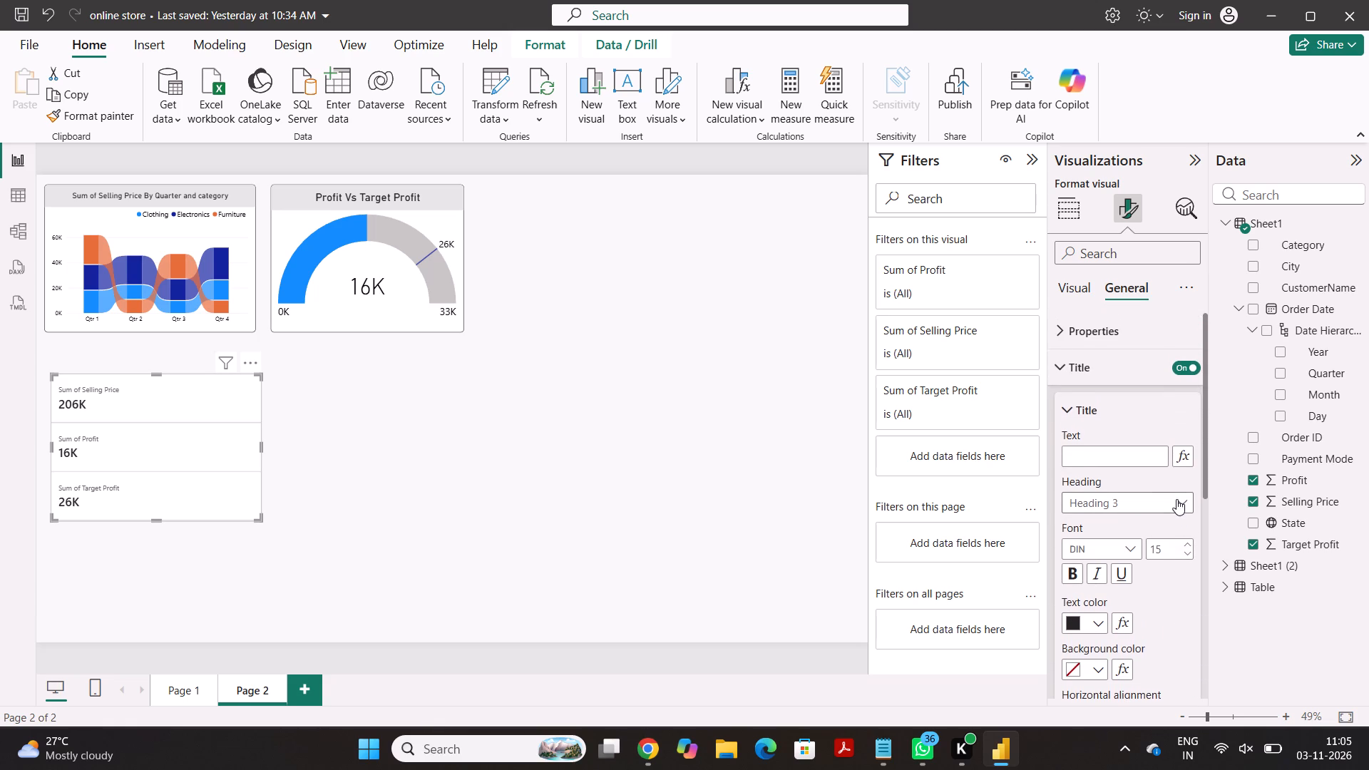
Examine the card visual's multi-card layout and Cards formatting options.
click(1064, 294)
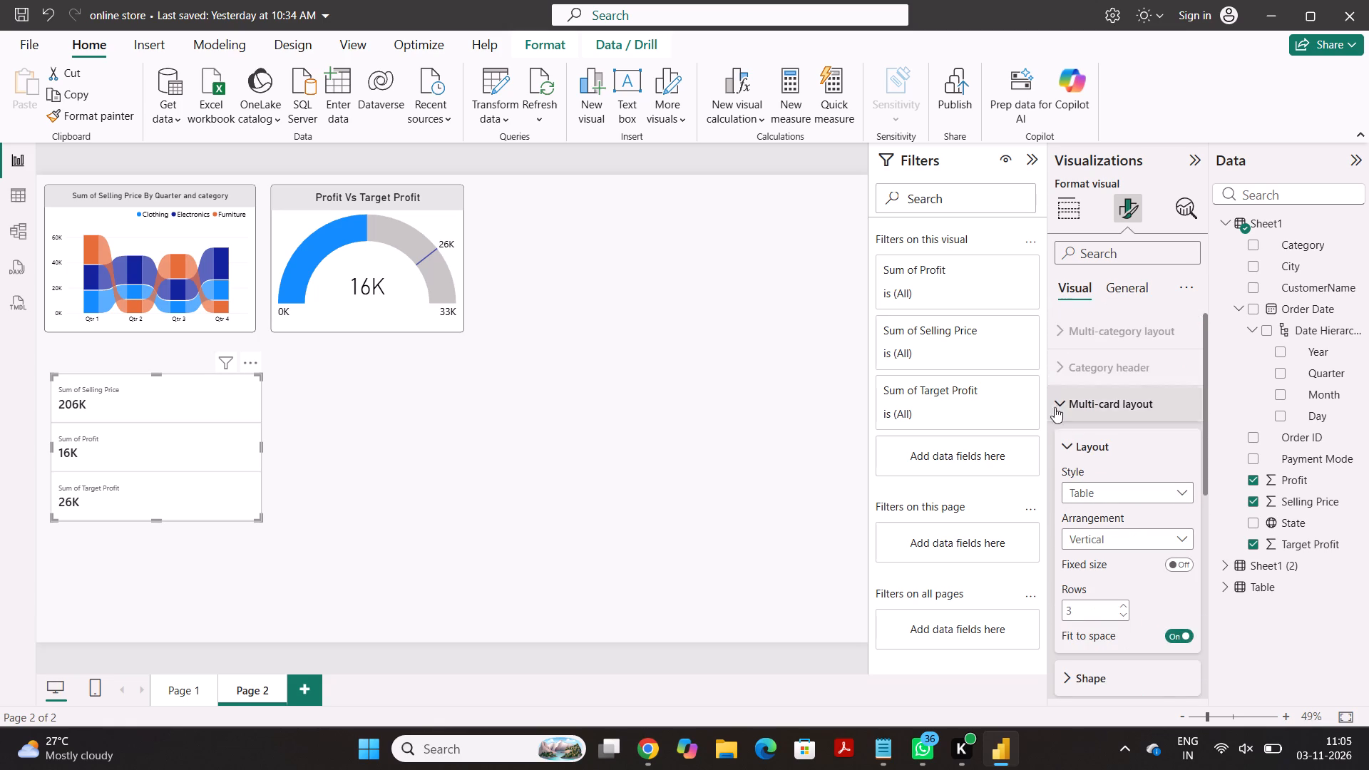
scroll(1061, 423, down, 2)
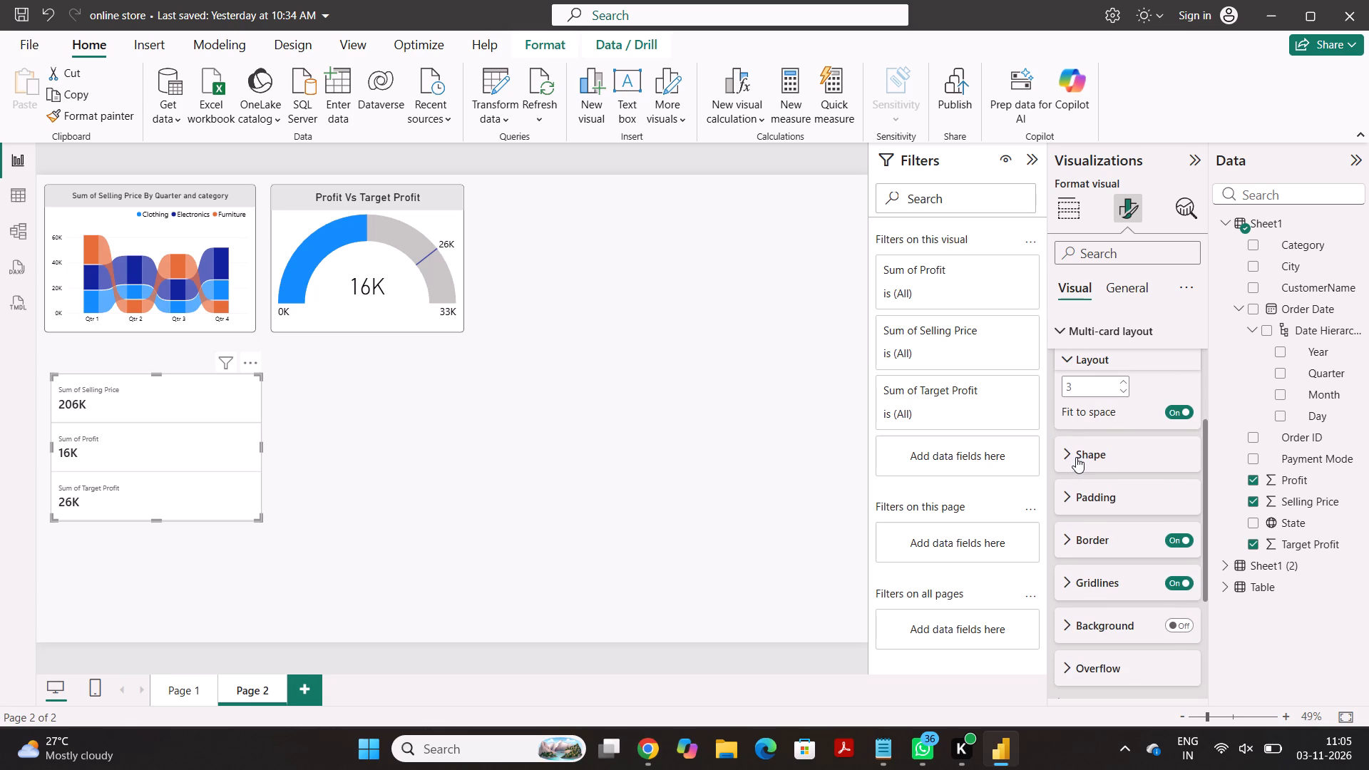
scroll(1076, 457, up, 5)
scroll(1076, 457, down, 1)
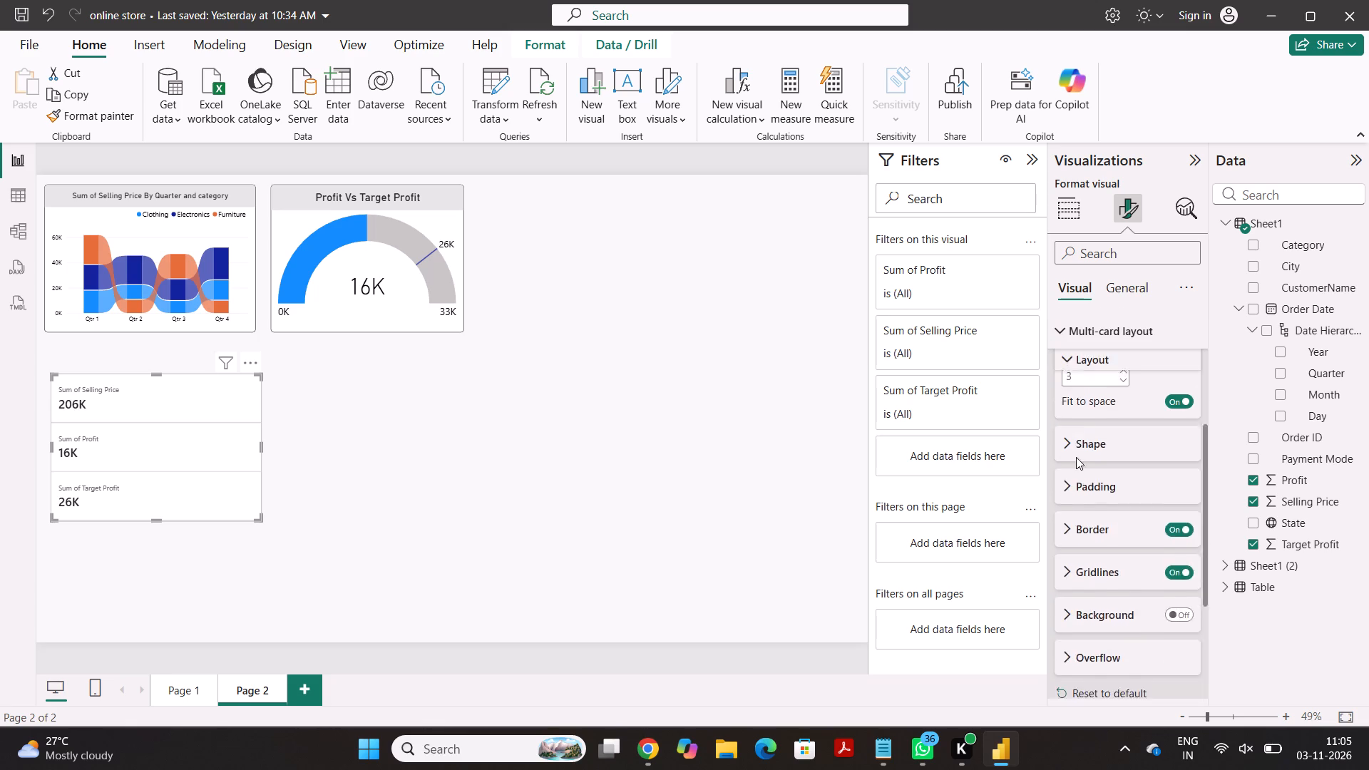
scroll(1076, 457, down, 3)
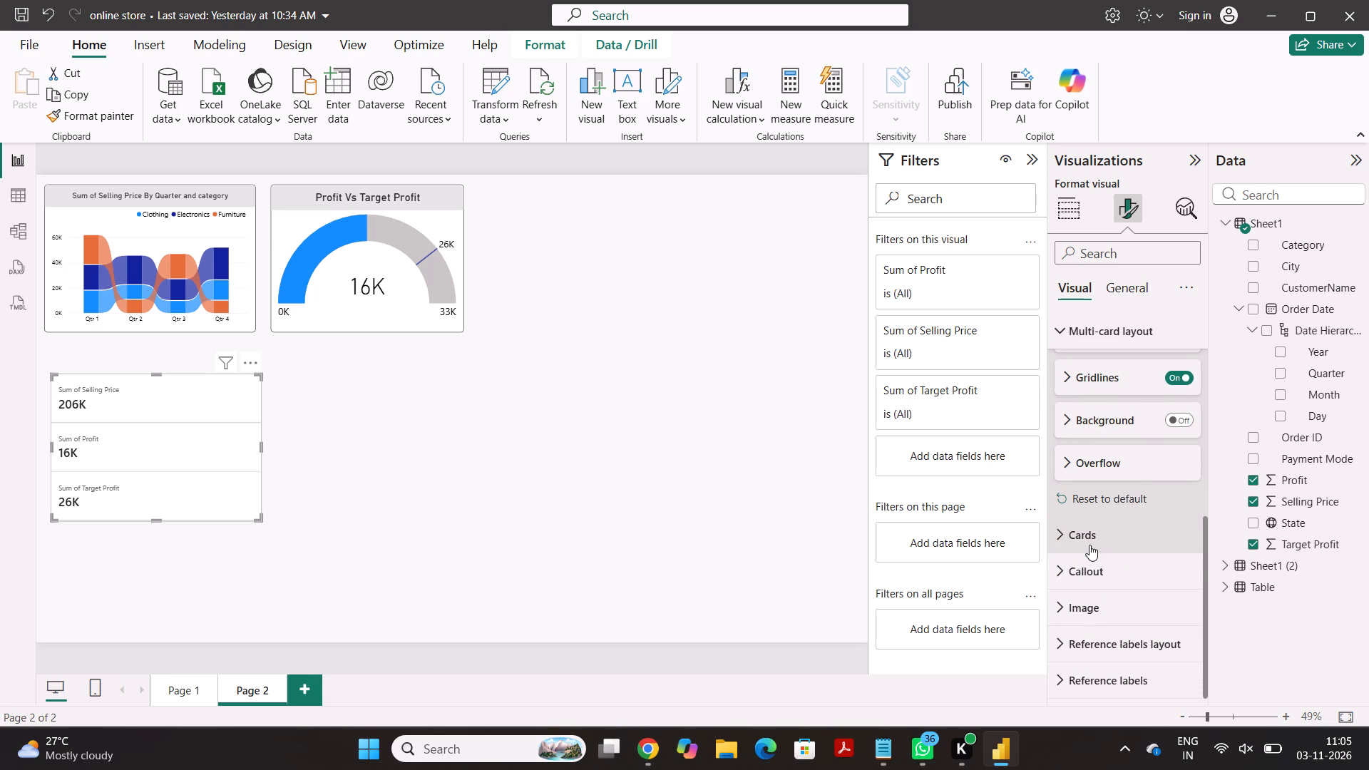
click(1089, 545)
scroll(1089, 545, down, 3)
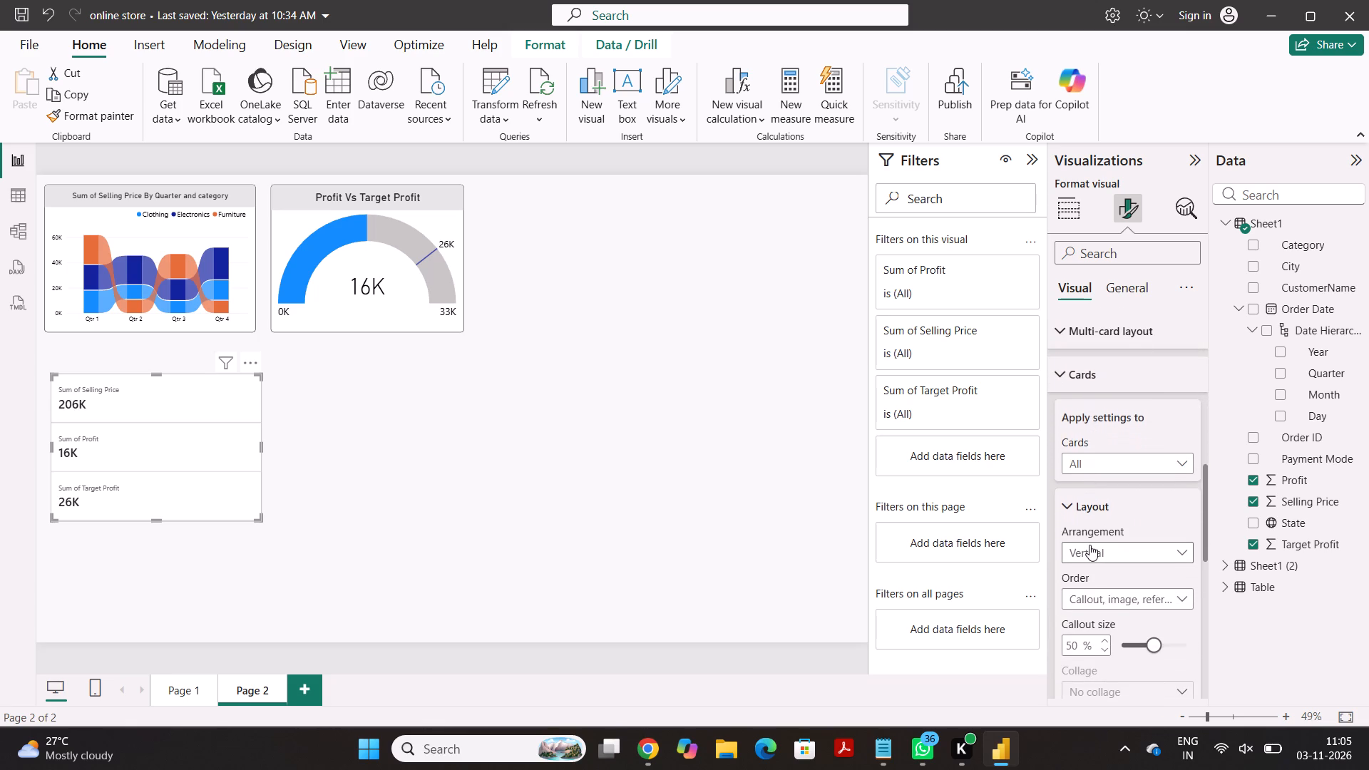
scroll(1089, 545, down, 2)
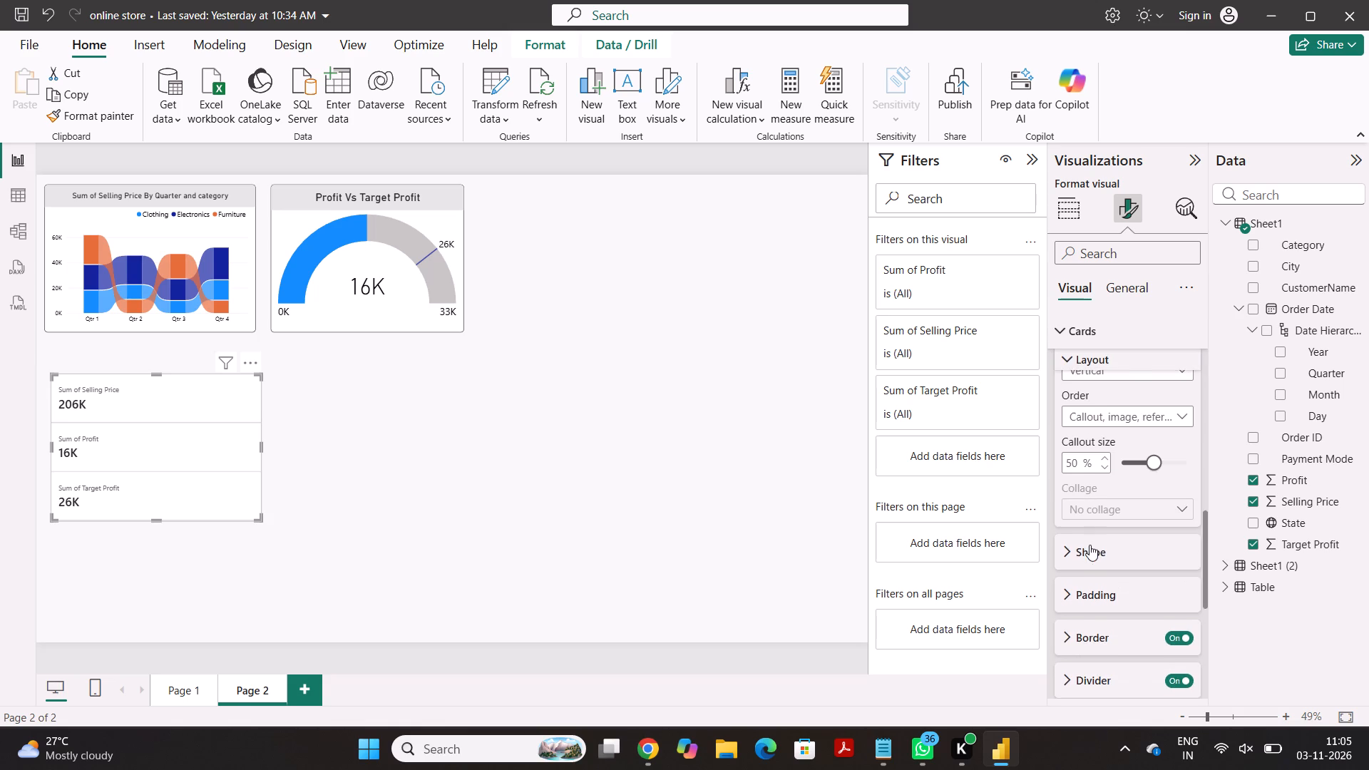
scroll(1089, 545, down, 2)
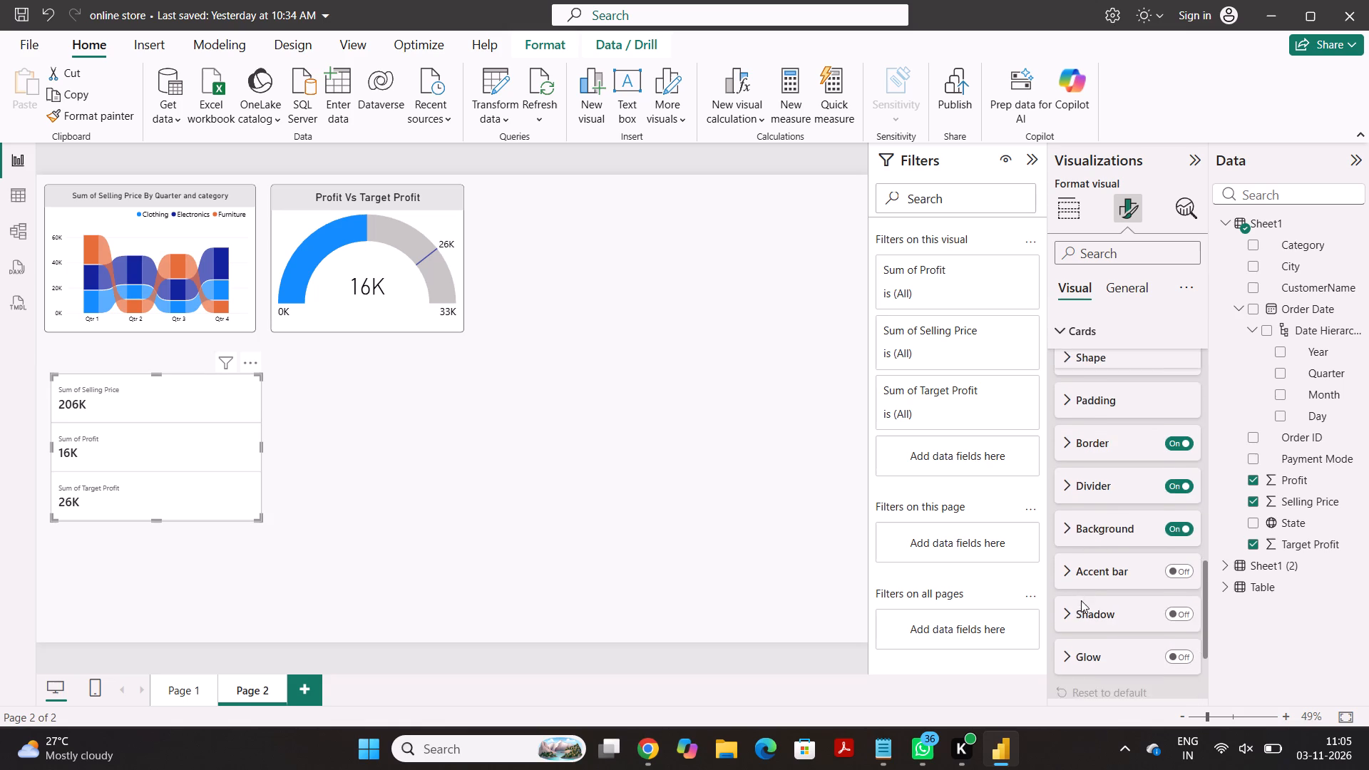
scroll(1081, 600, down, 1)
Set the horizontal alignment of the card visual's callout values to Center.
click(1081, 600)
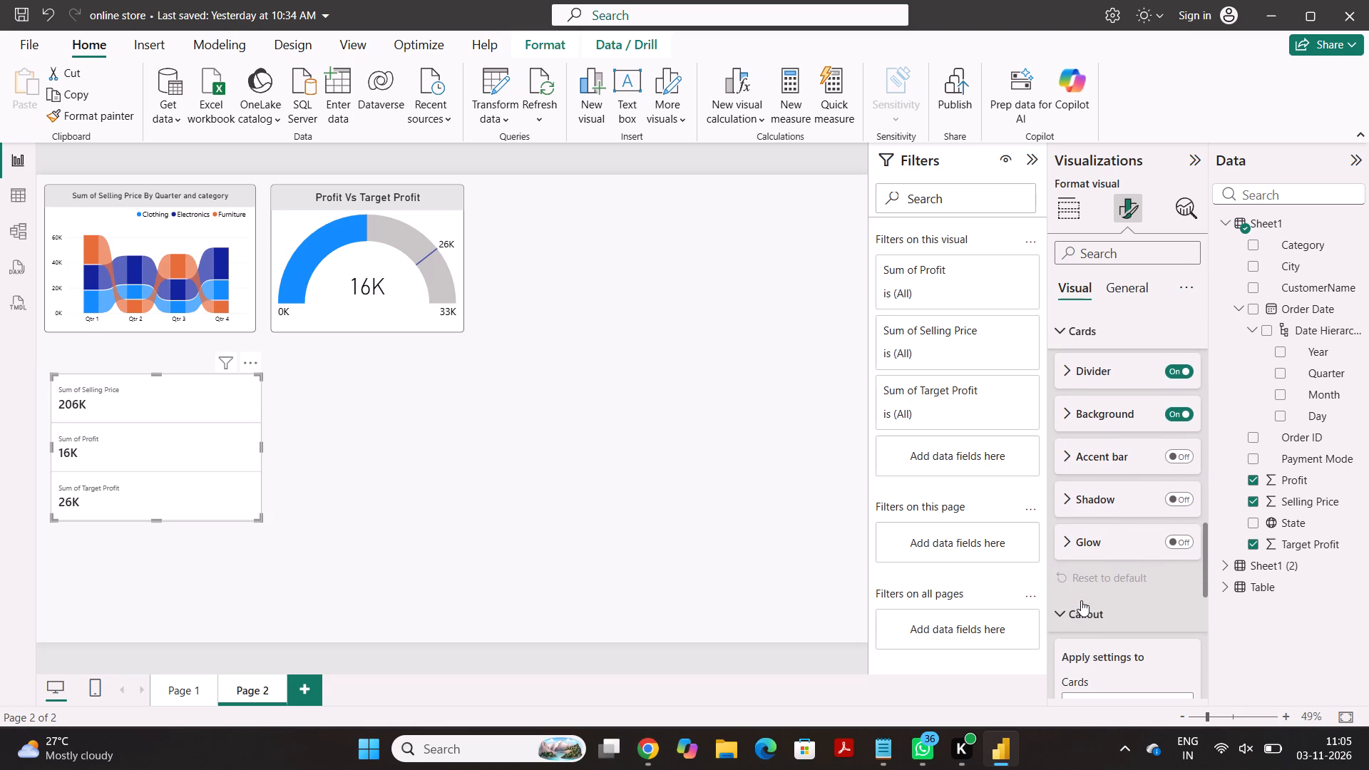
scroll(1123, 664, down, 5)
click(1119, 513)
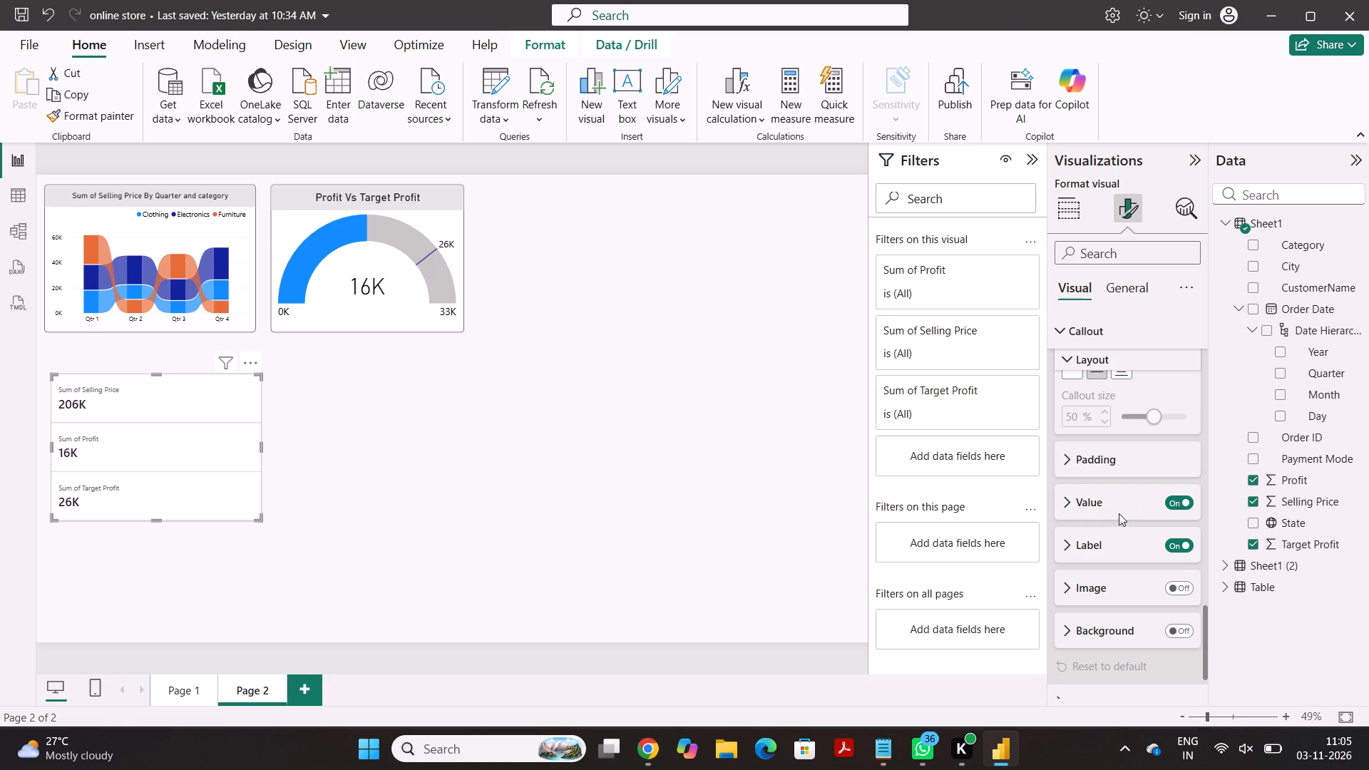
click(1056, 506)
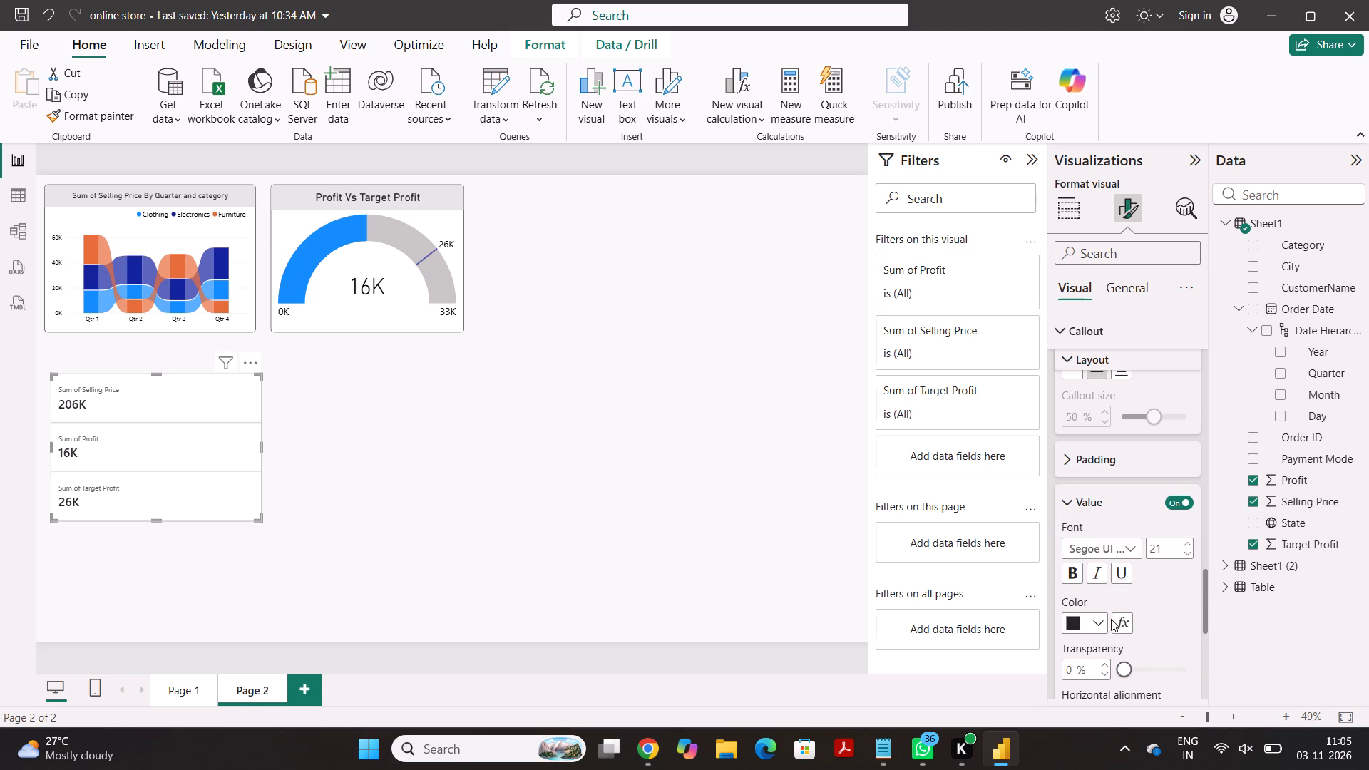
scroll(1098, 623, down, 3)
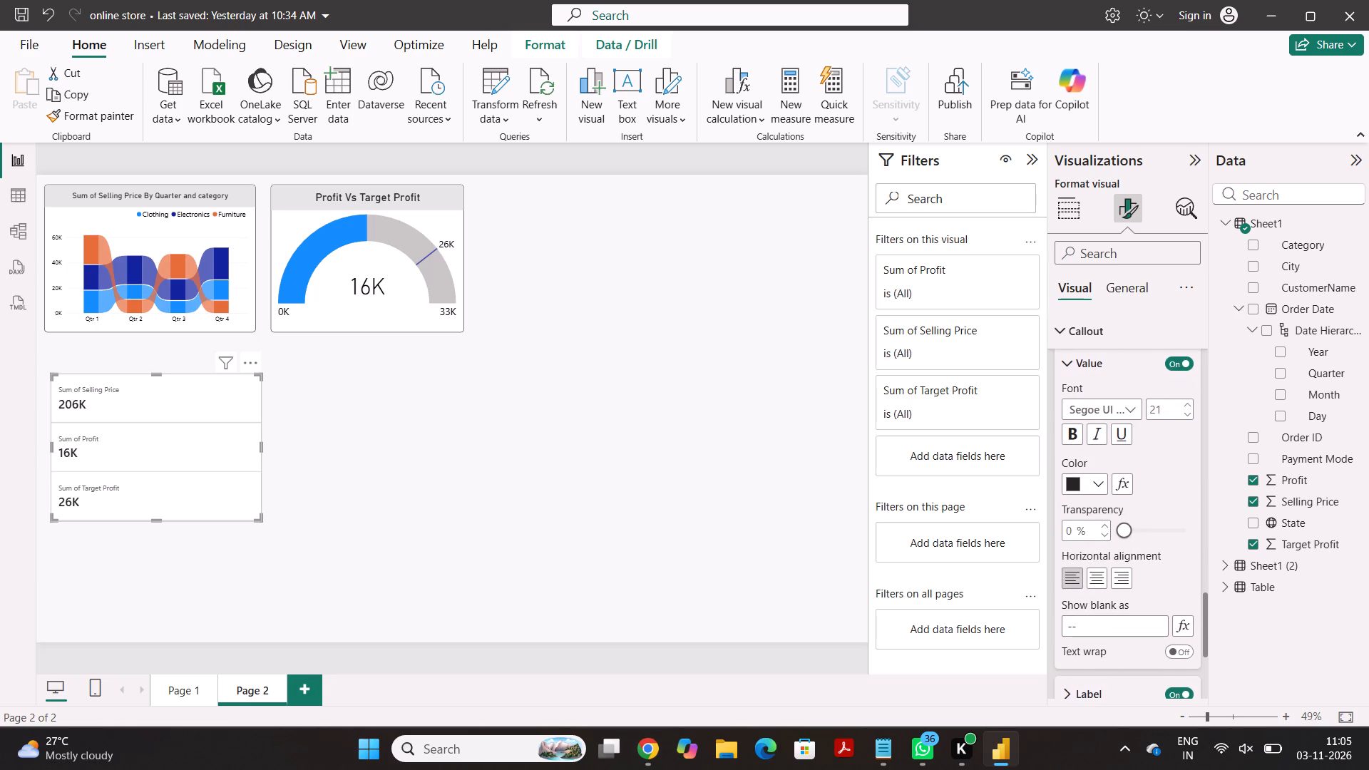
scroll(1101, 647, down, 1)
click(1091, 562)
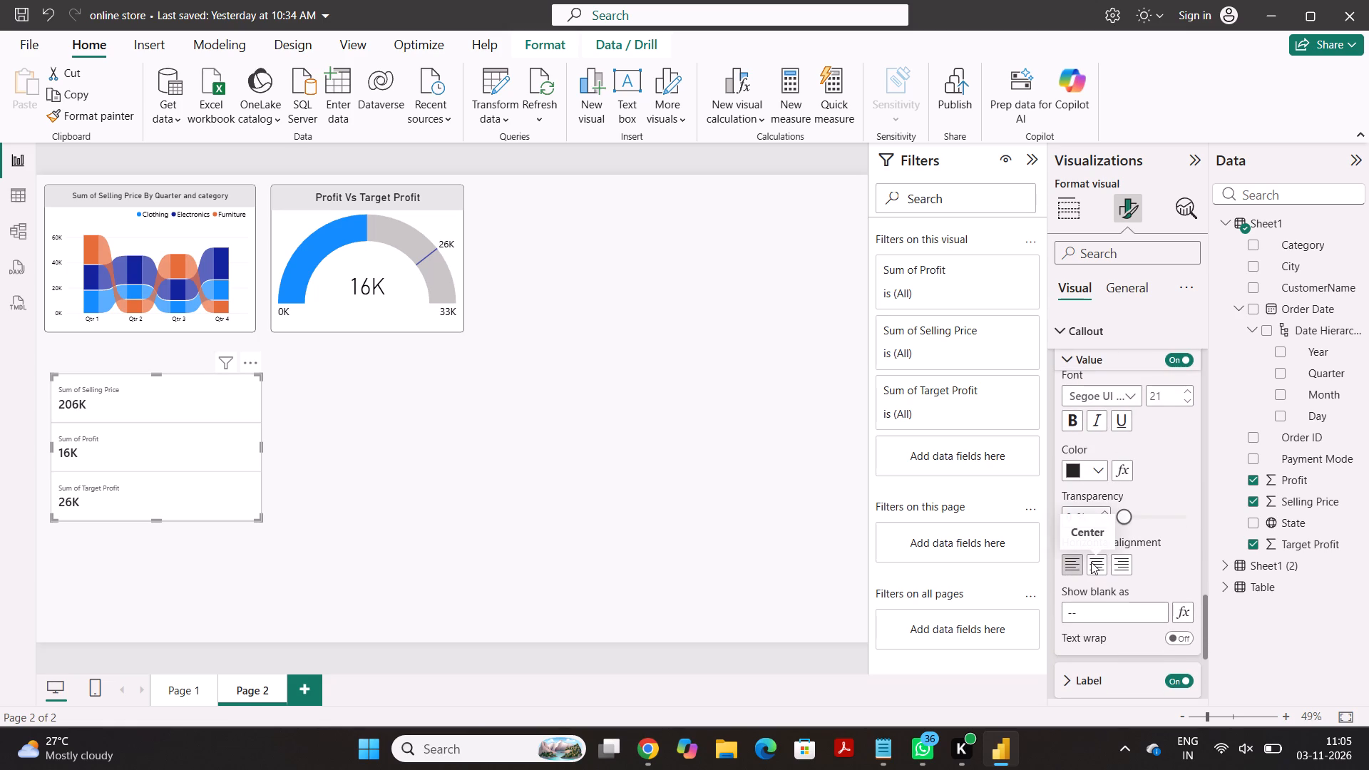
click(1091, 562)
click(1099, 564)
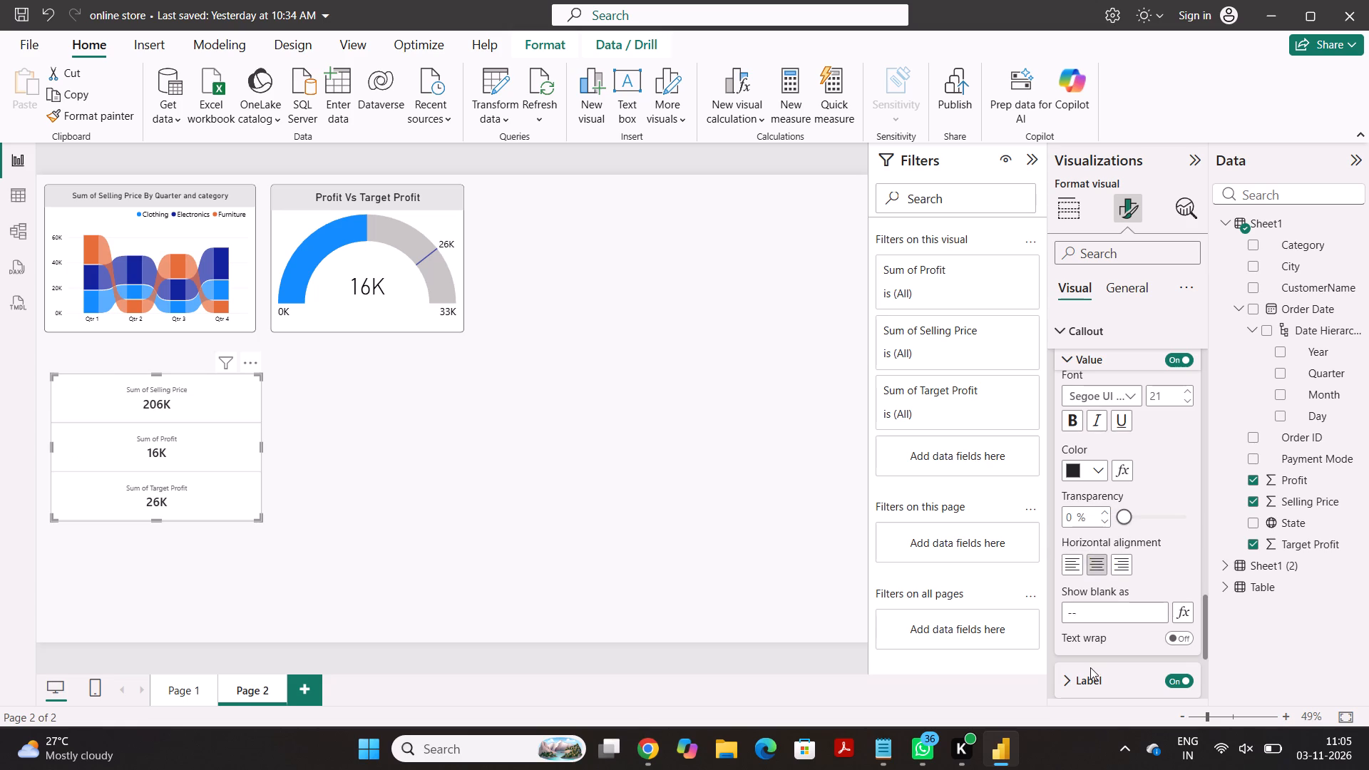
Set the color of the card visual's callout labels to black.
scroll(1090, 667, down, 1)
drag(1113, 543, 1112, 558)
click(1112, 558)
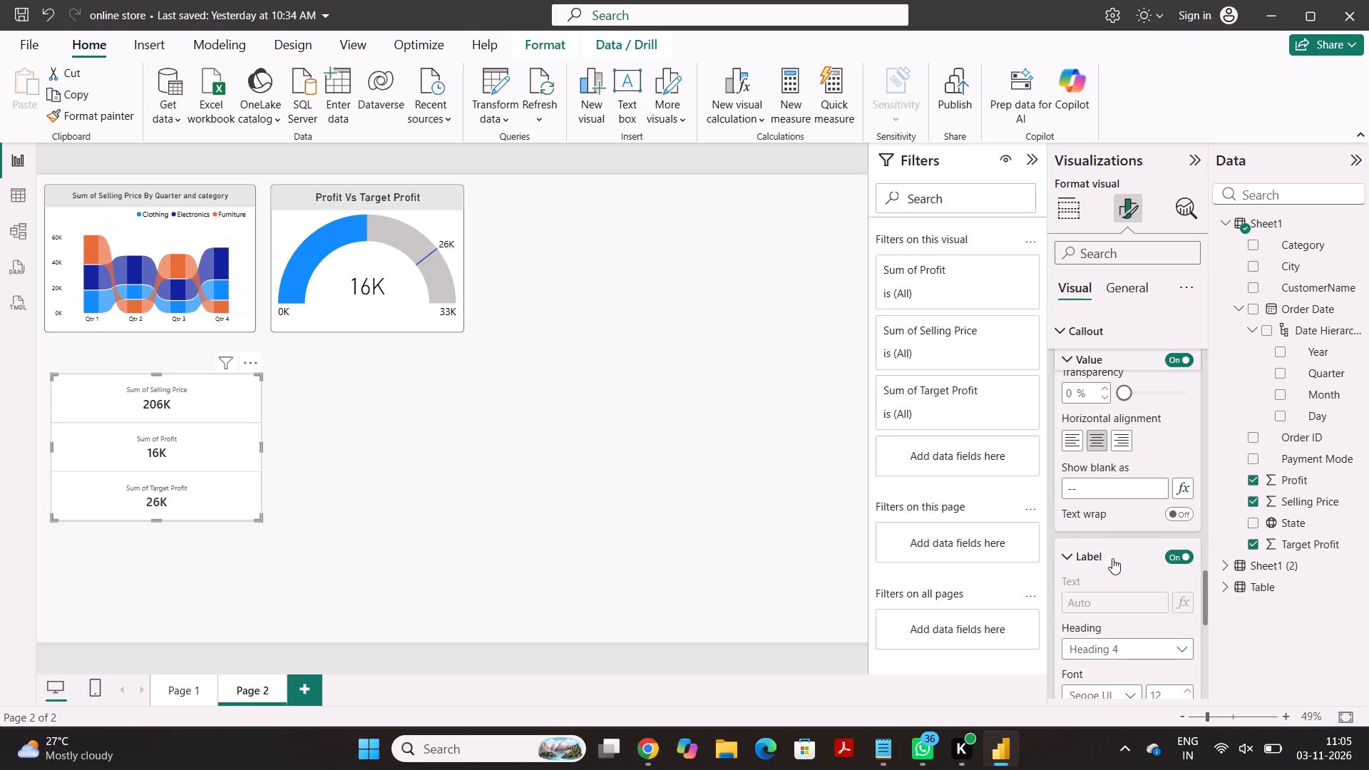
scroll(1096, 635, down, 1)
click(1104, 666)
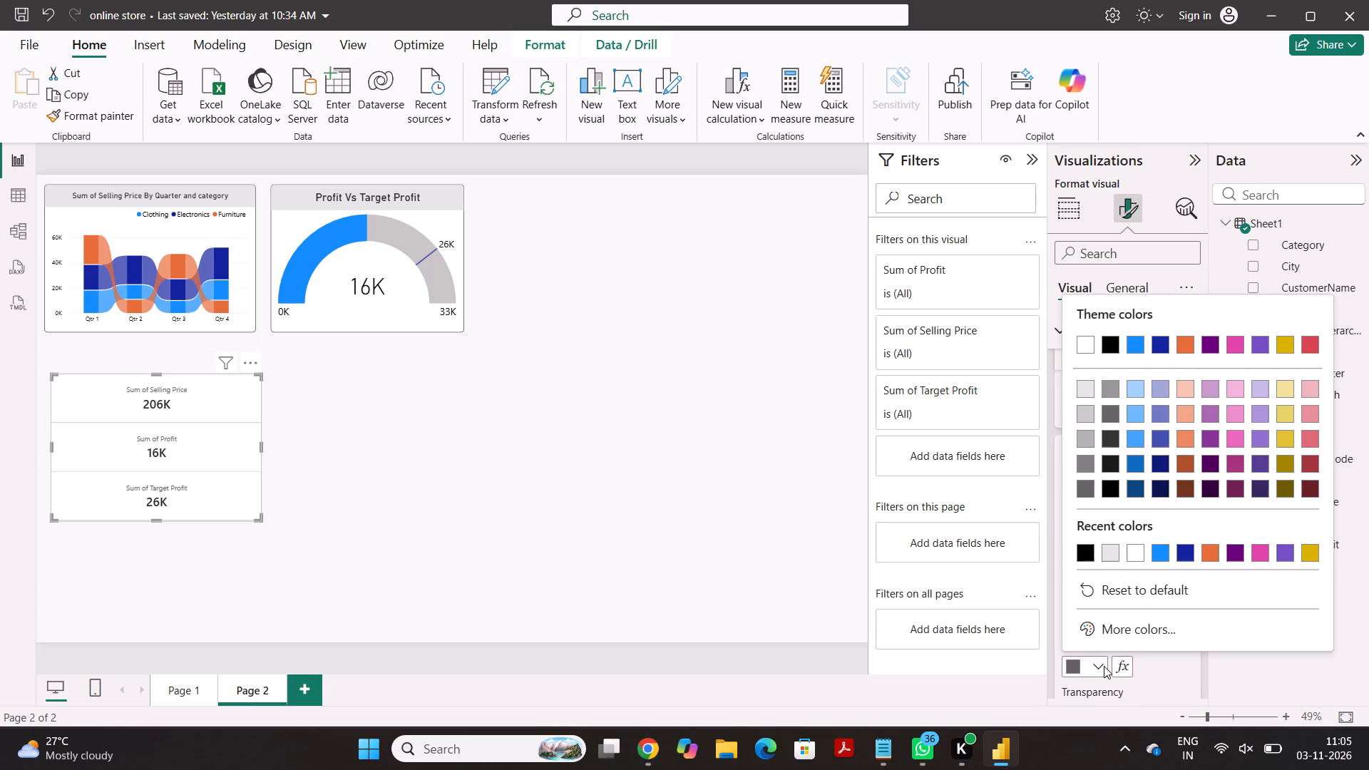
click(1112, 490)
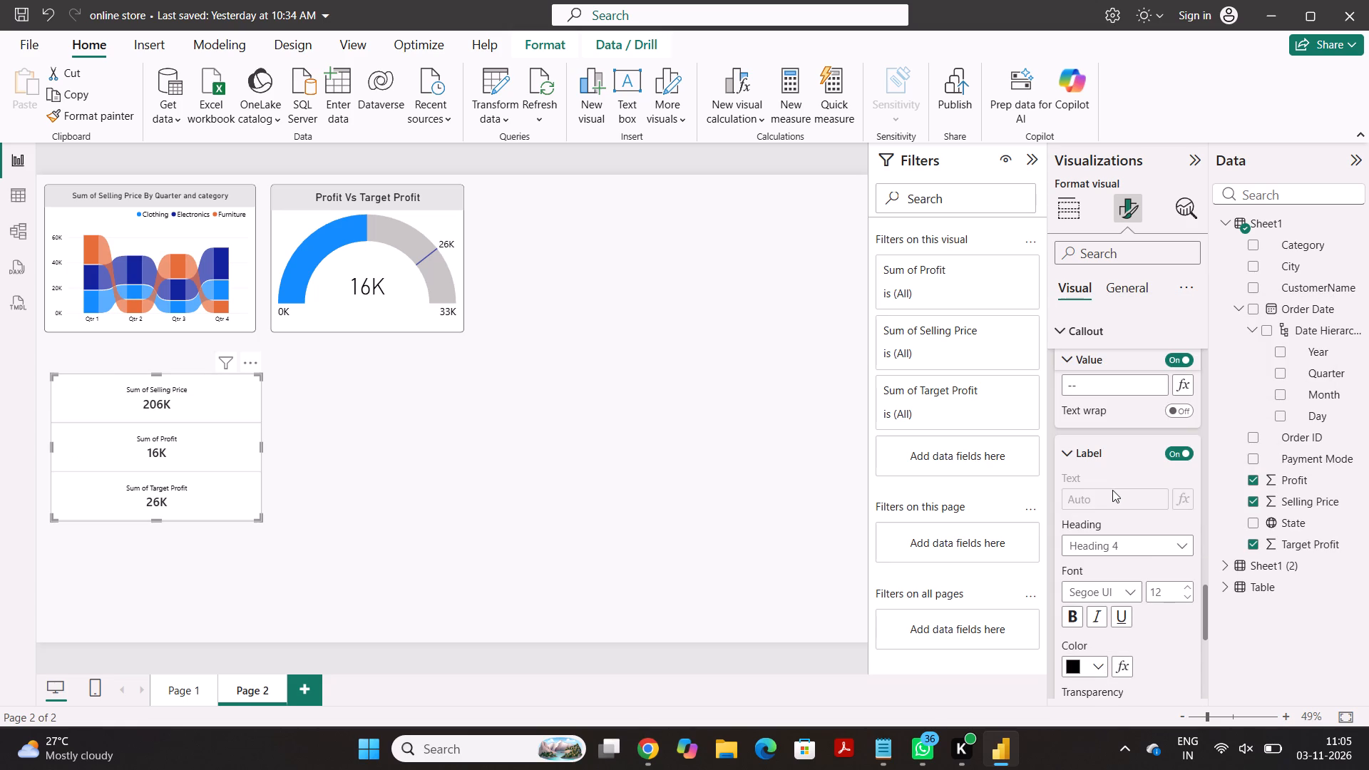
Turn on the card visual's border and set the border color to black.
scroll(1097, 543, down, 4)
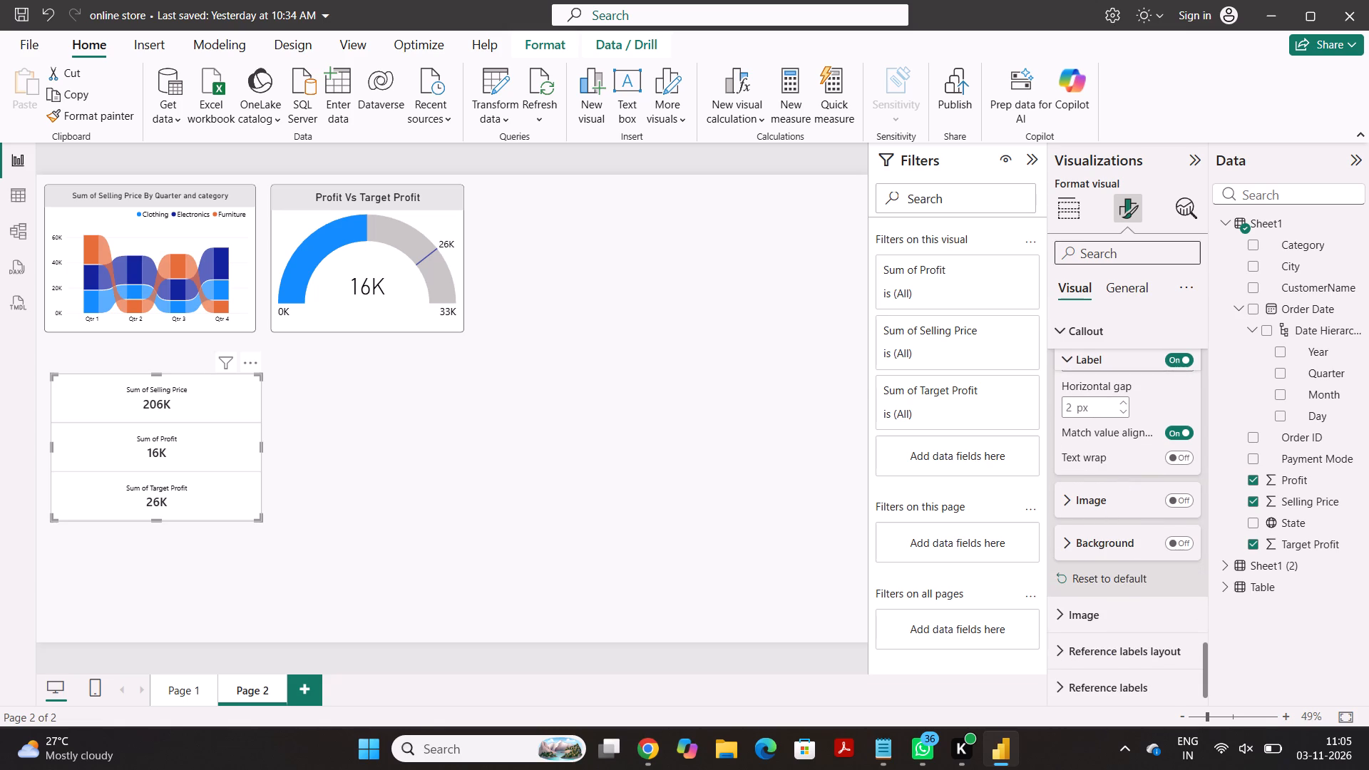
click(1121, 285)
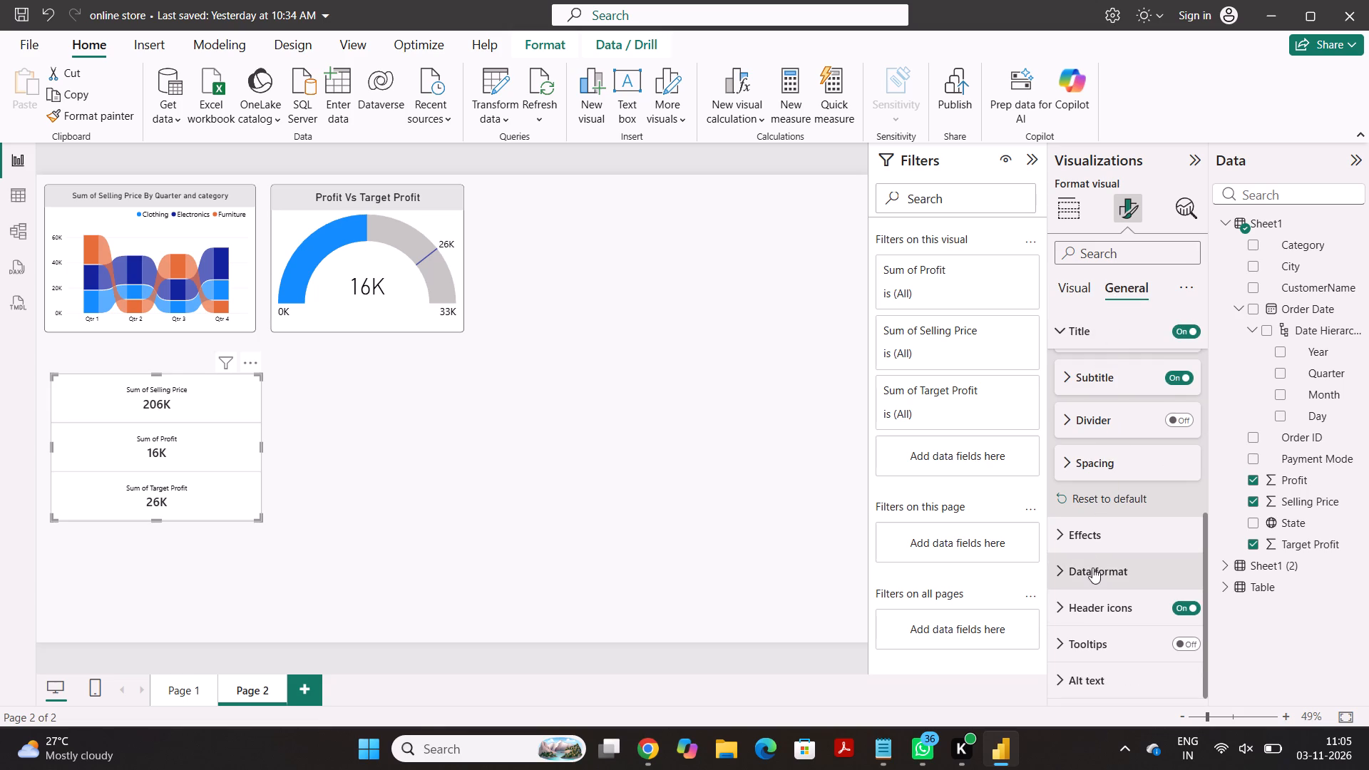
click(1105, 534)
scroll(1105, 534, down, 3)
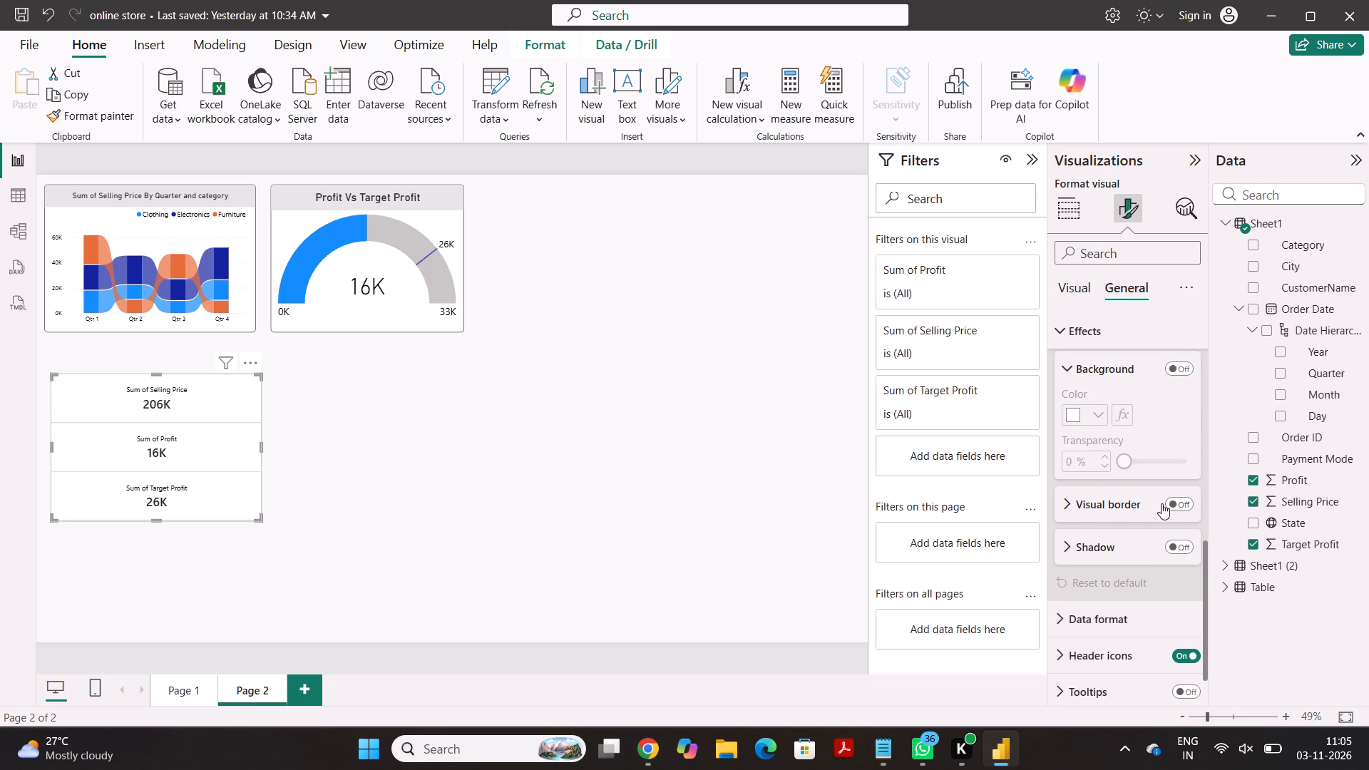
click(1176, 498)
click(1097, 507)
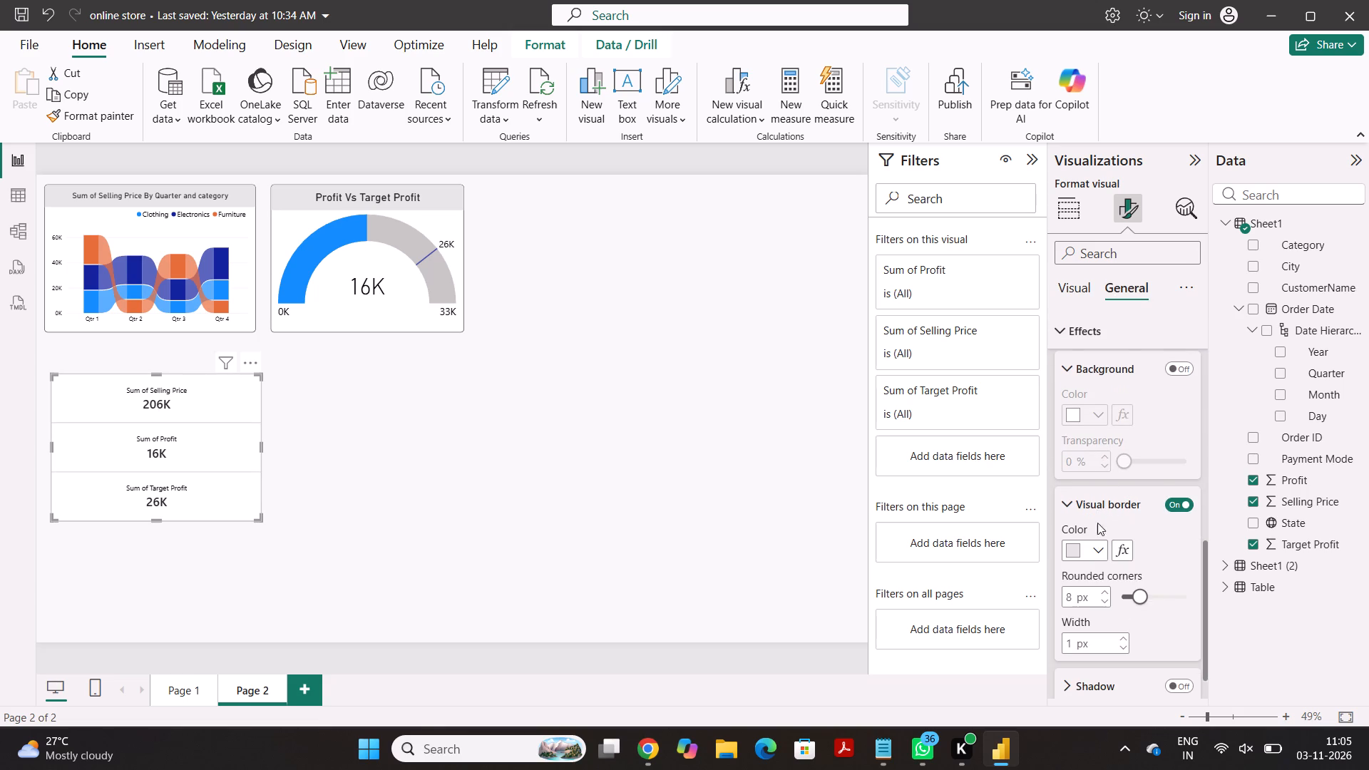
click(1094, 545)
click(1087, 430)
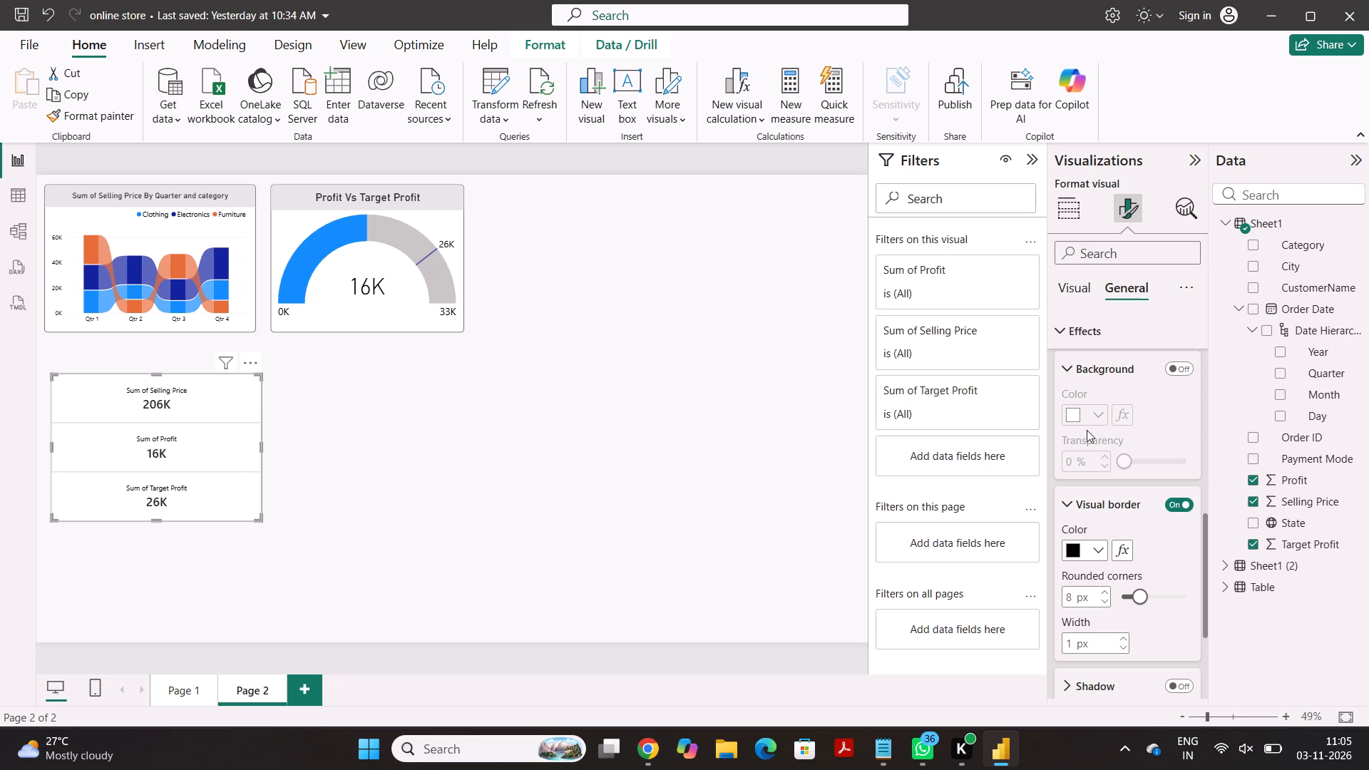
click(1087, 430)
Examine the card visual's general formatting options, including alt text and the data format settings for its fields.
scroll(1142, 532, down, 2)
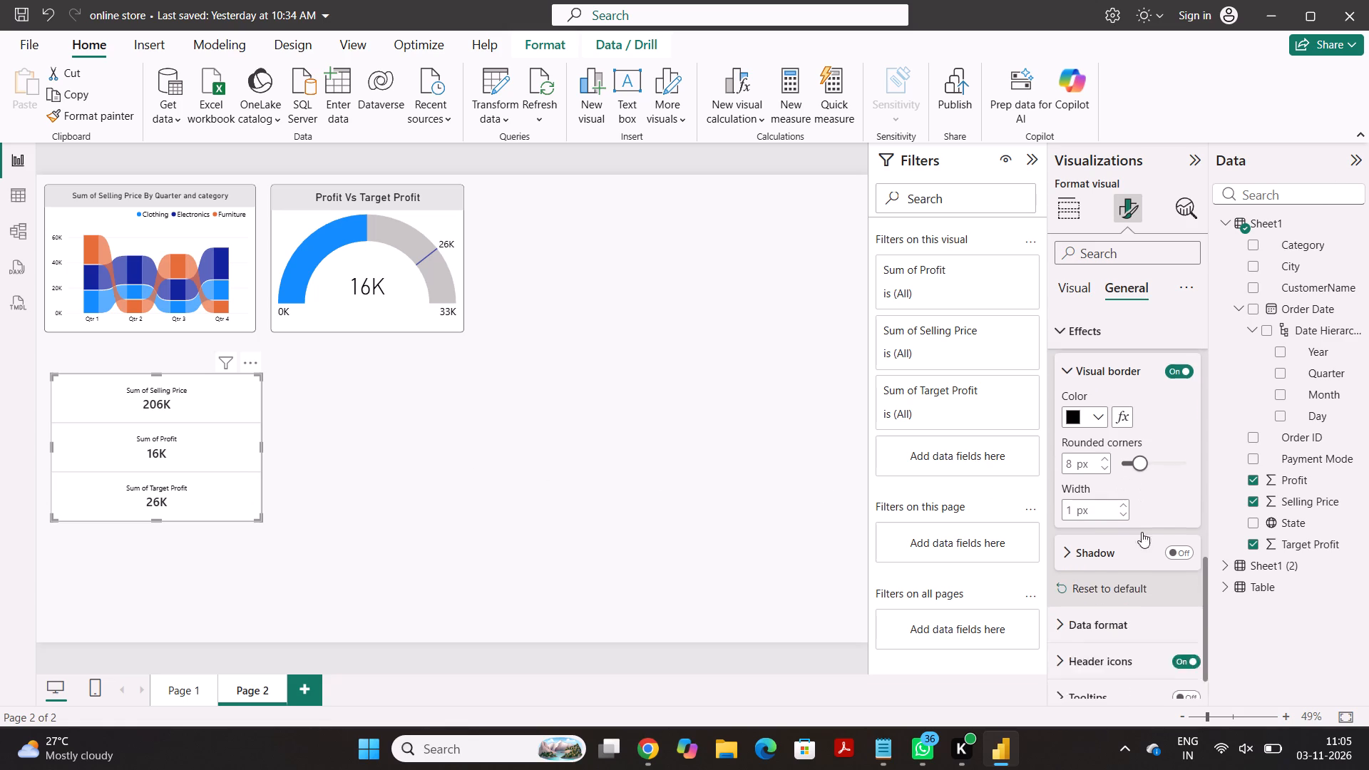
scroll(1142, 532, down, 2)
click(1103, 679)
scroll(1103, 679, down, 1)
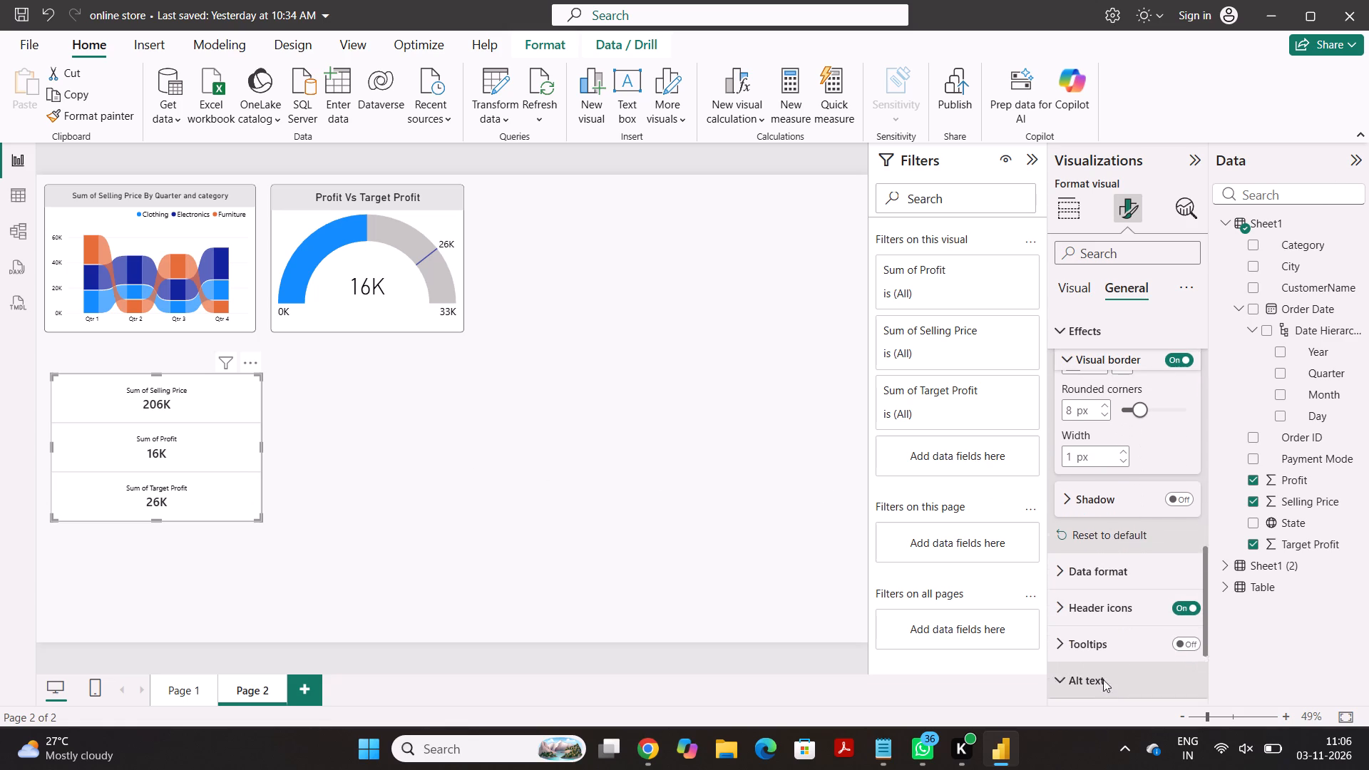
scroll(1103, 679, down, 2)
scroll(1100, 595, up, 1)
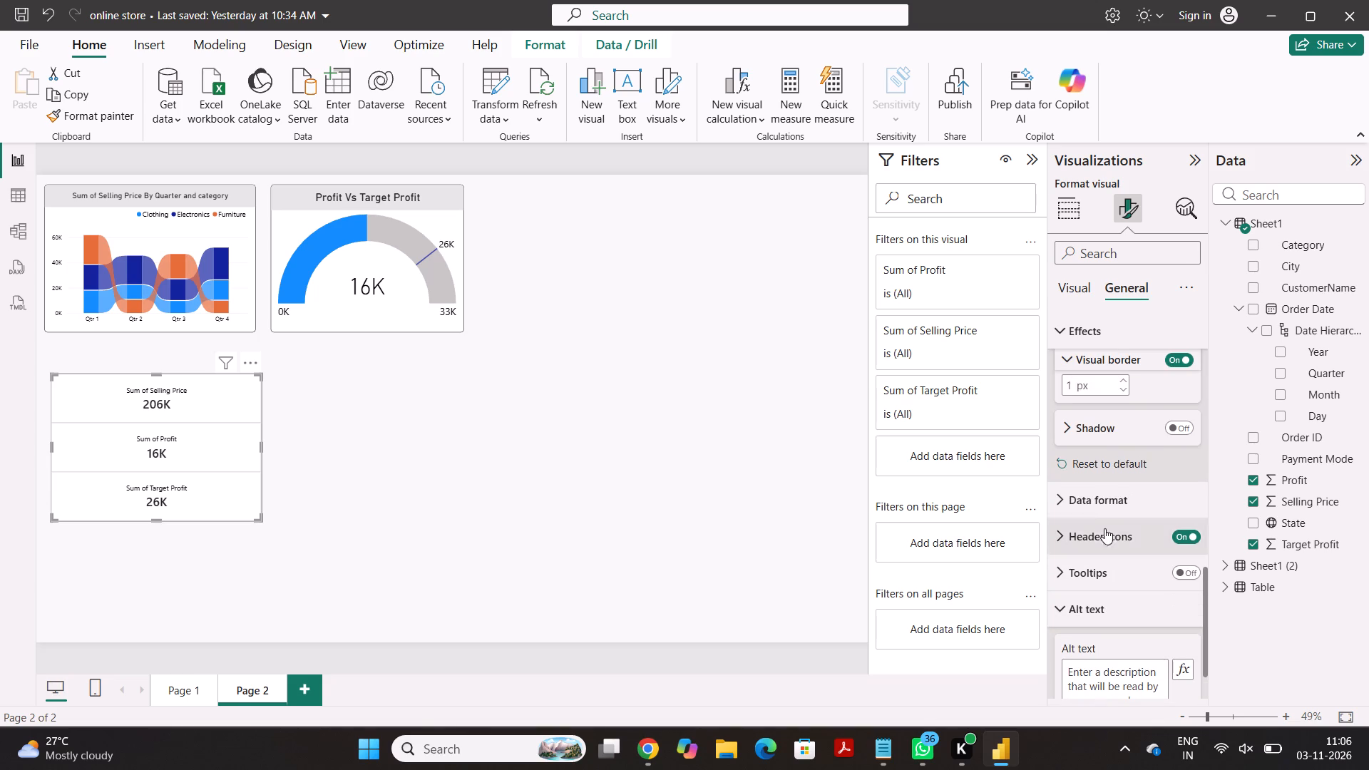
click(1106, 516)
scroll(1106, 516, up, 1)
scroll(1106, 516, down, 1)
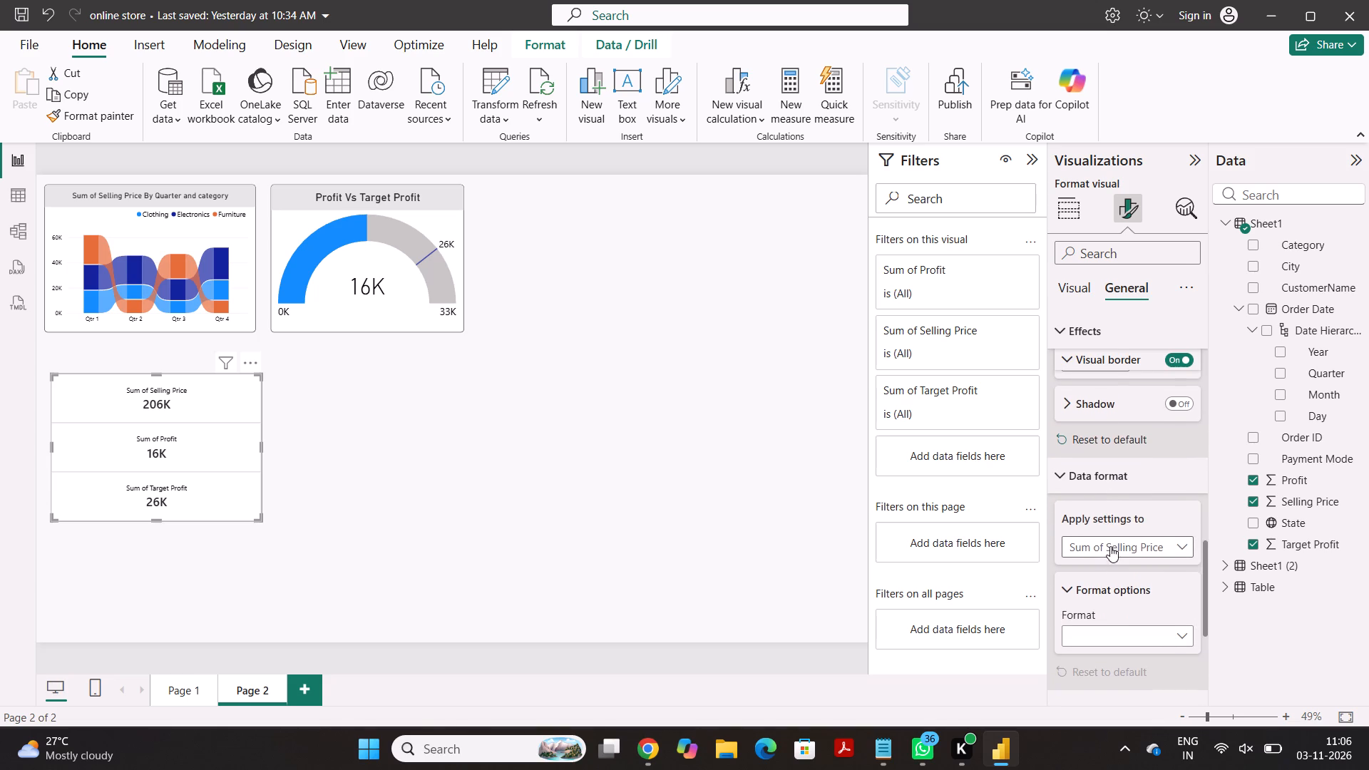
click(1112, 542)
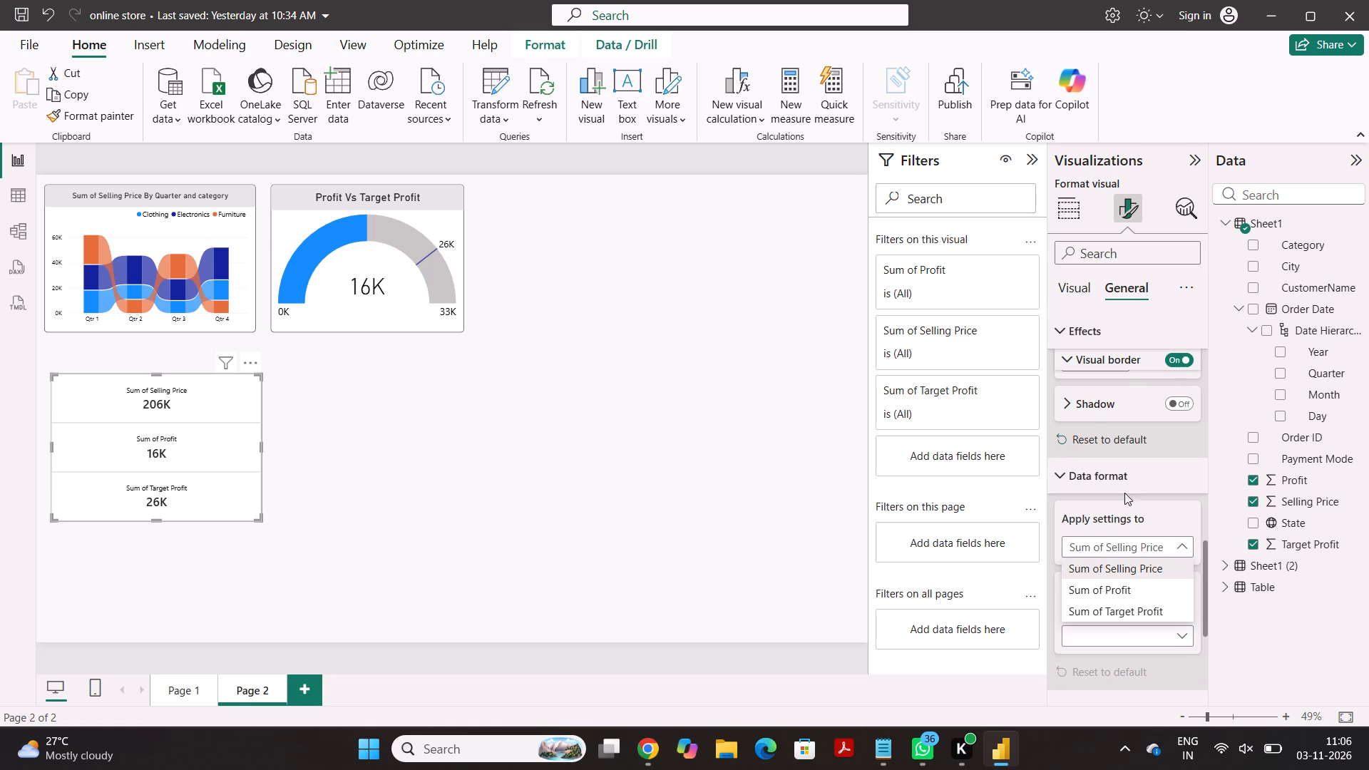
click(1131, 475)
scroll(1131, 475, up, 2)
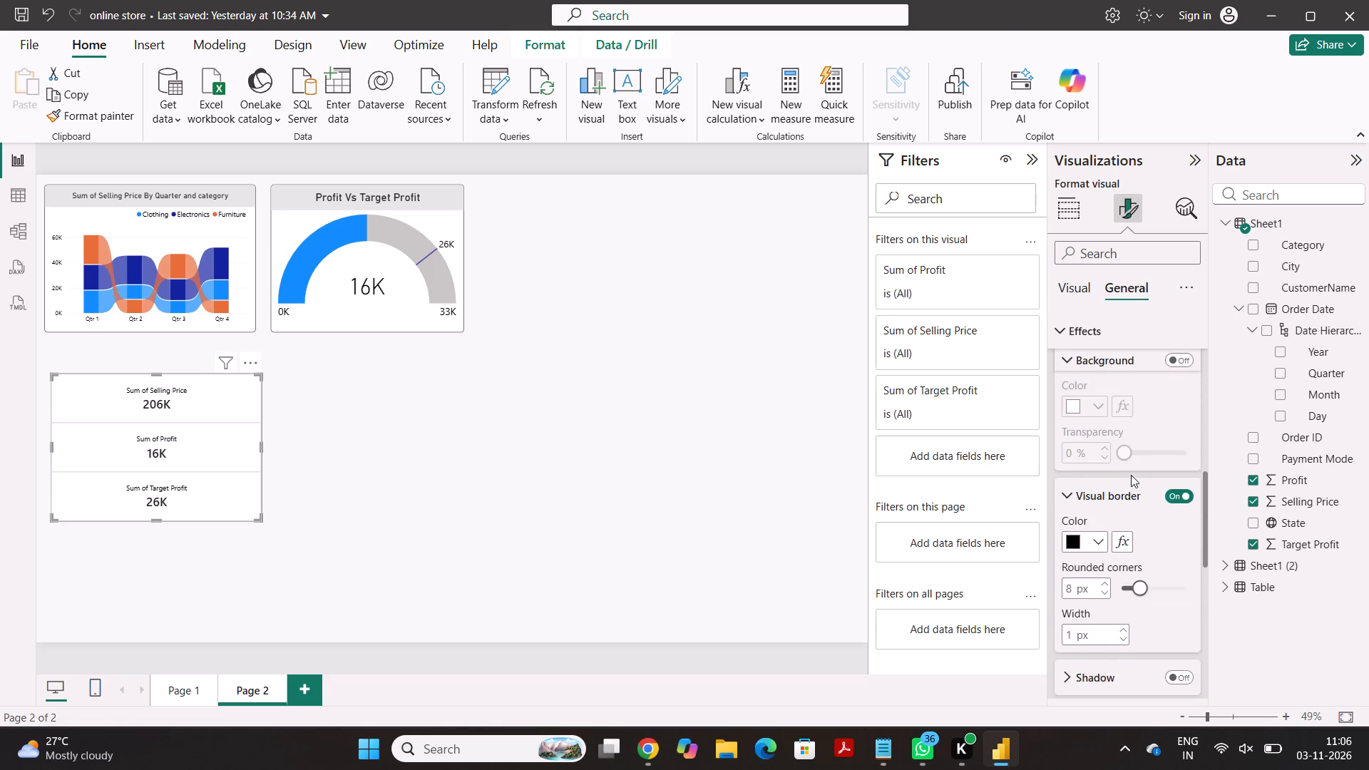
scroll(1131, 475, up, 3)
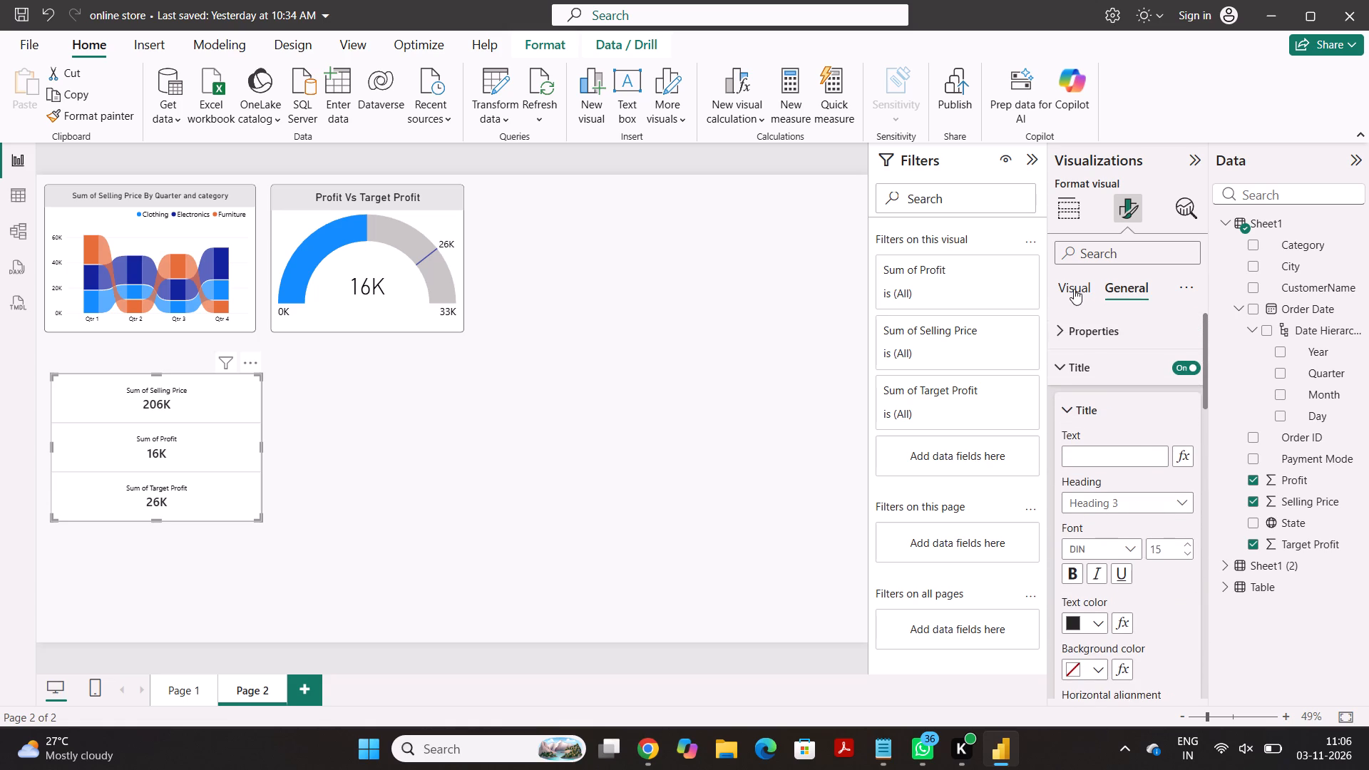
Examine the card visual's multi-card layout, Cards, Callout and Reference labels formatting options.
click(1074, 289)
scroll(1134, 470, down, 1)
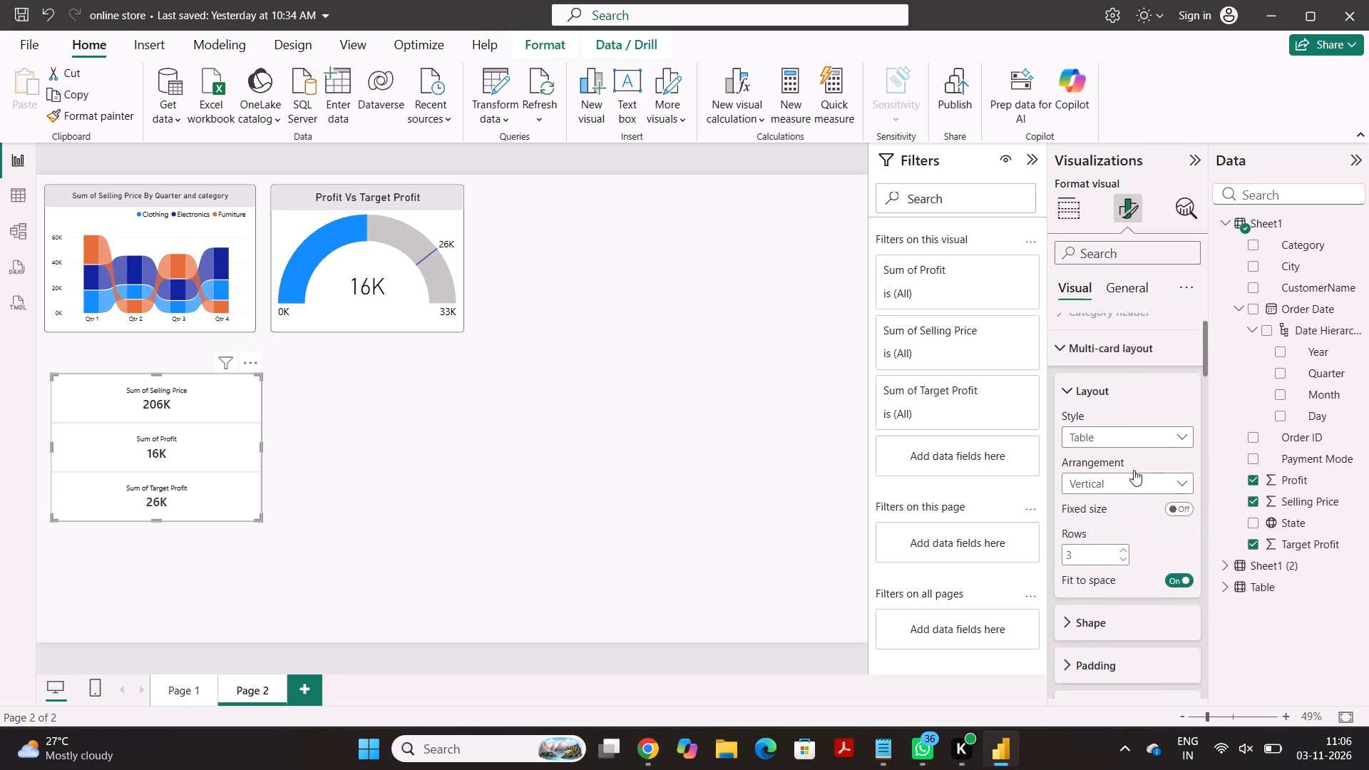
scroll(1134, 470, down, 4)
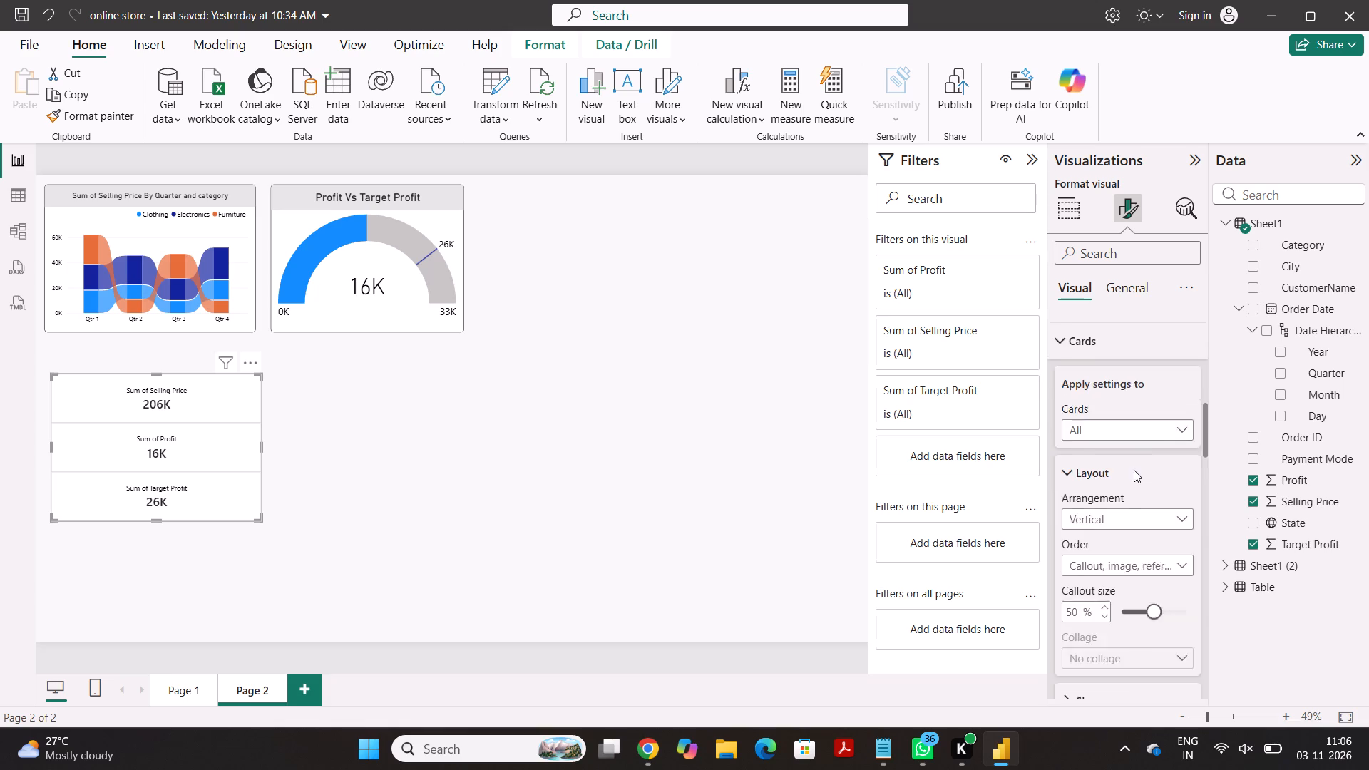
scroll(1134, 470, down, 3)
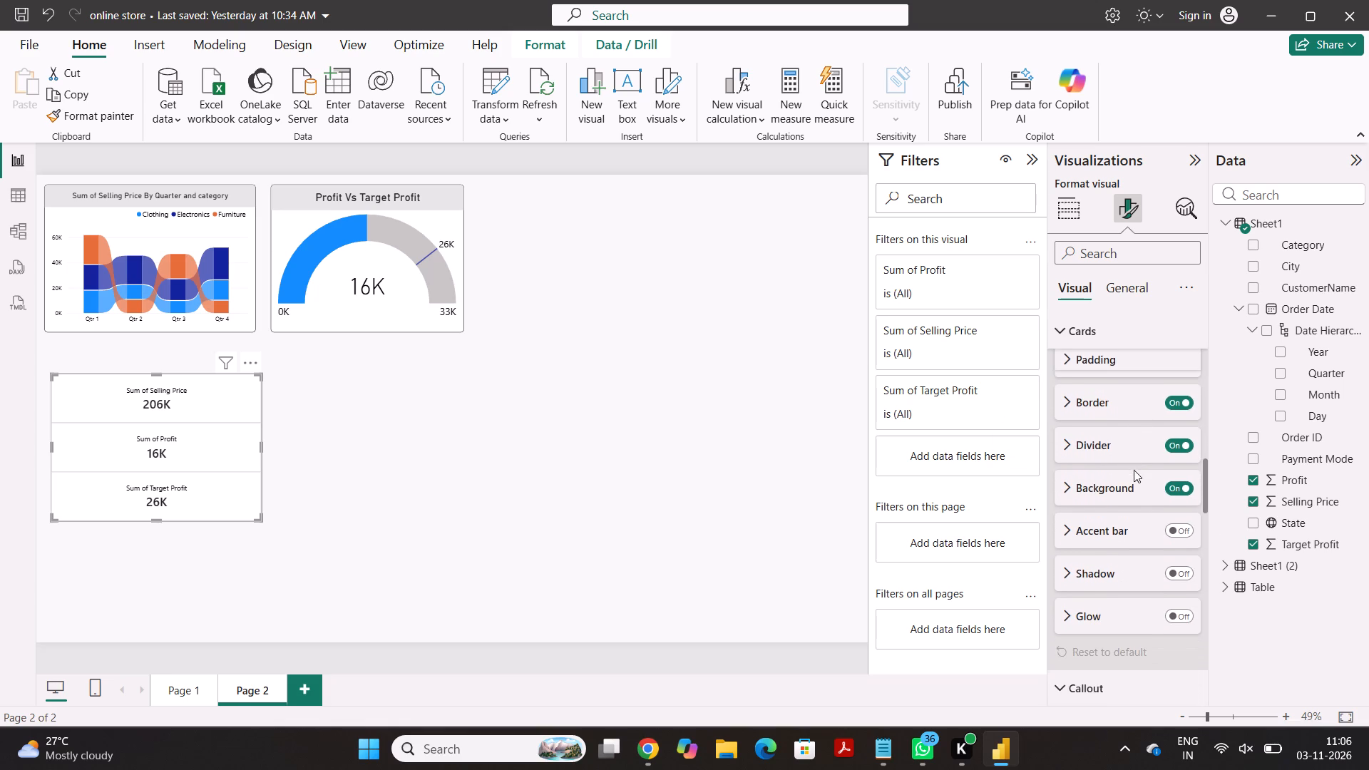
scroll(1134, 470, down, 5)
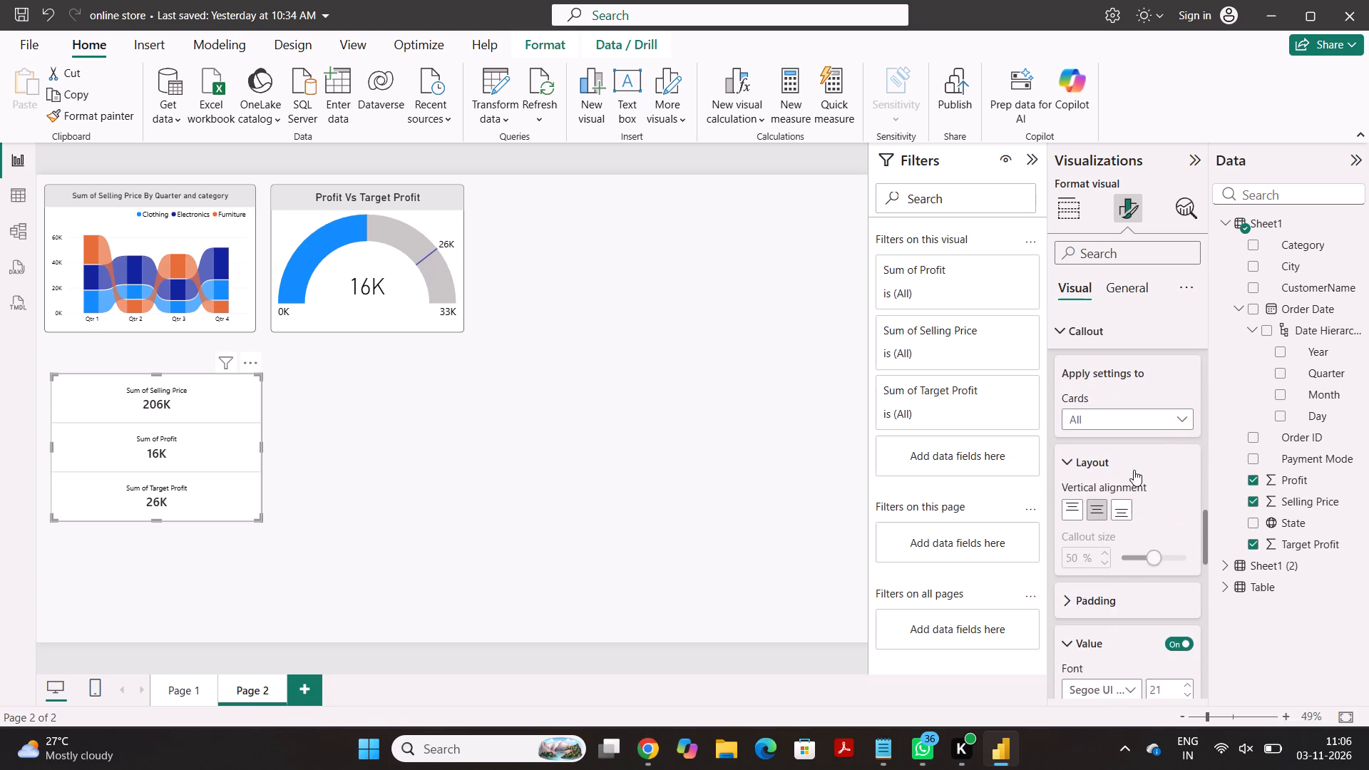
scroll(1134, 470, down, 5)
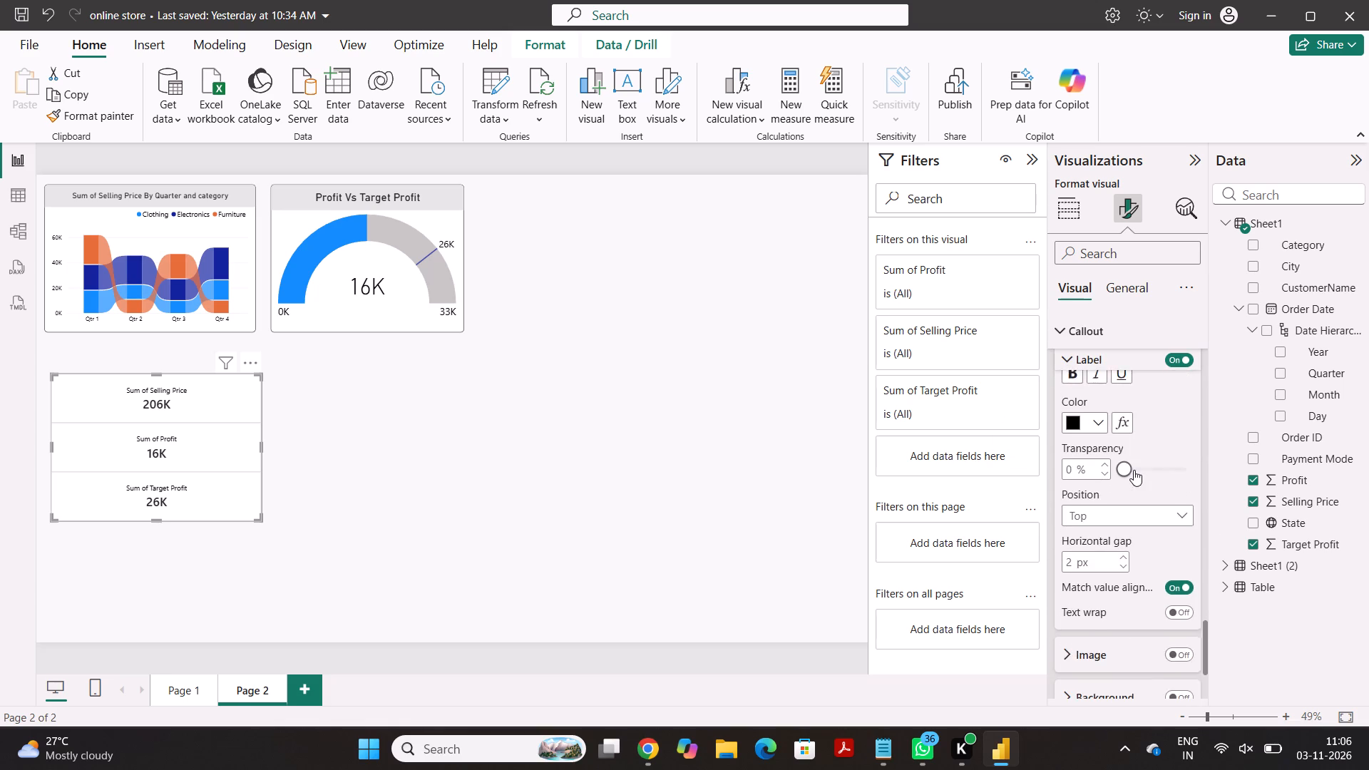
scroll(1134, 470, down, 3)
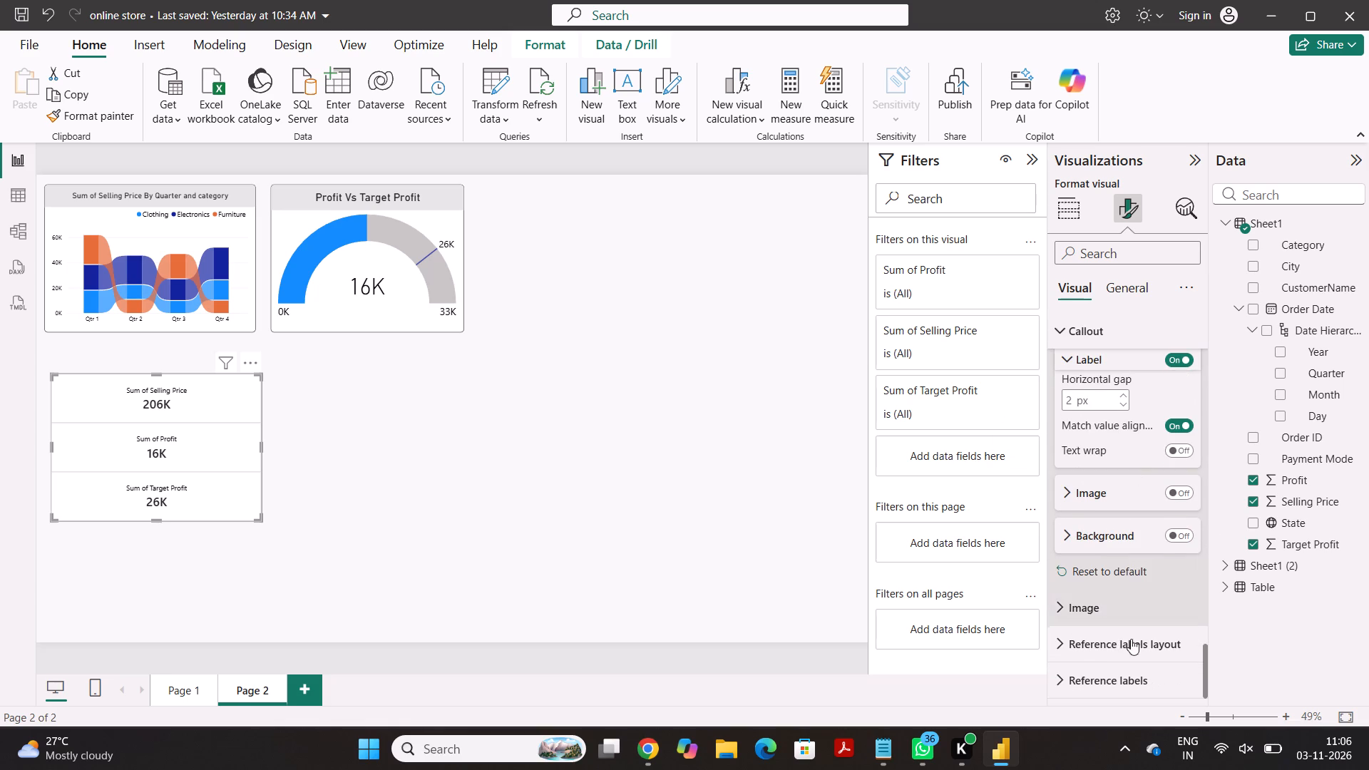
click(1141, 684)
scroll(1141, 684, down, 3)
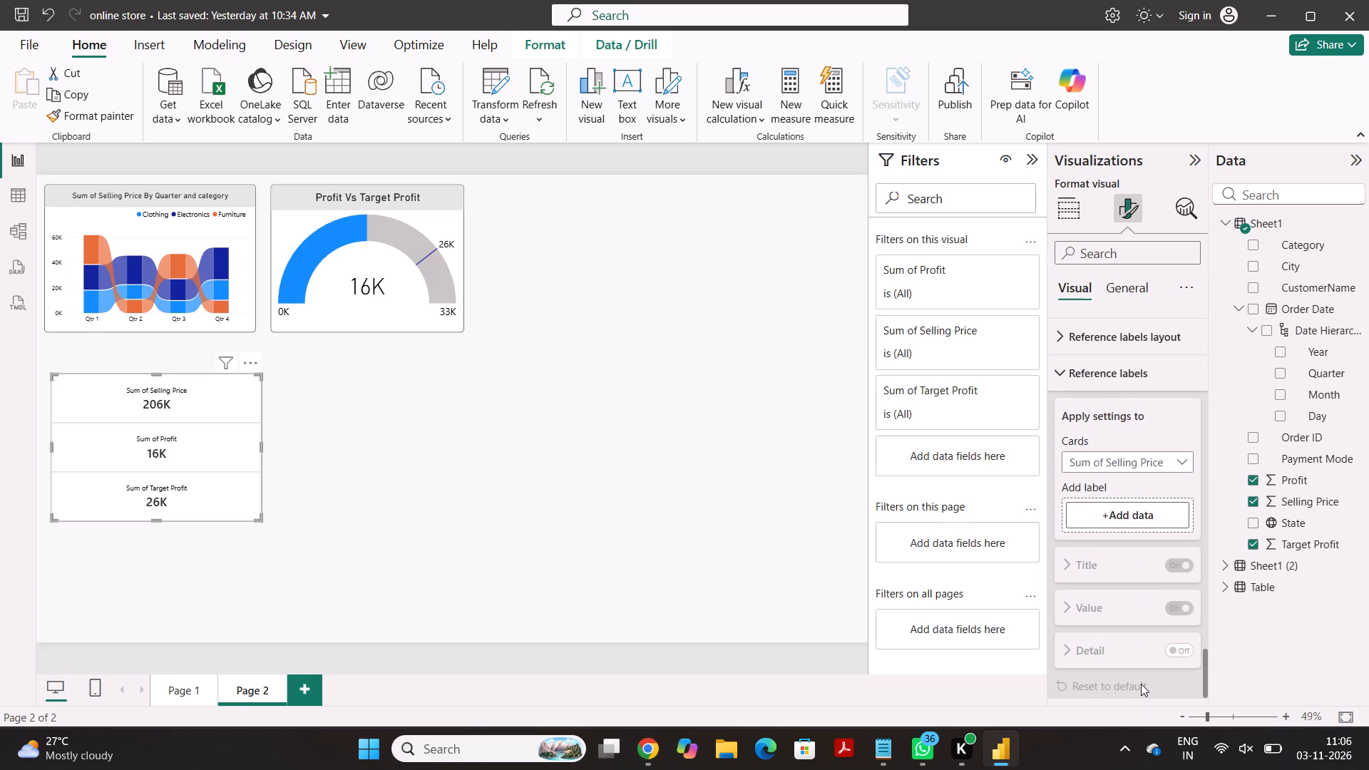
scroll(1141, 684, down, 2)
scroll(1156, 464, down, 2)
scroll(1156, 464, up, 1)
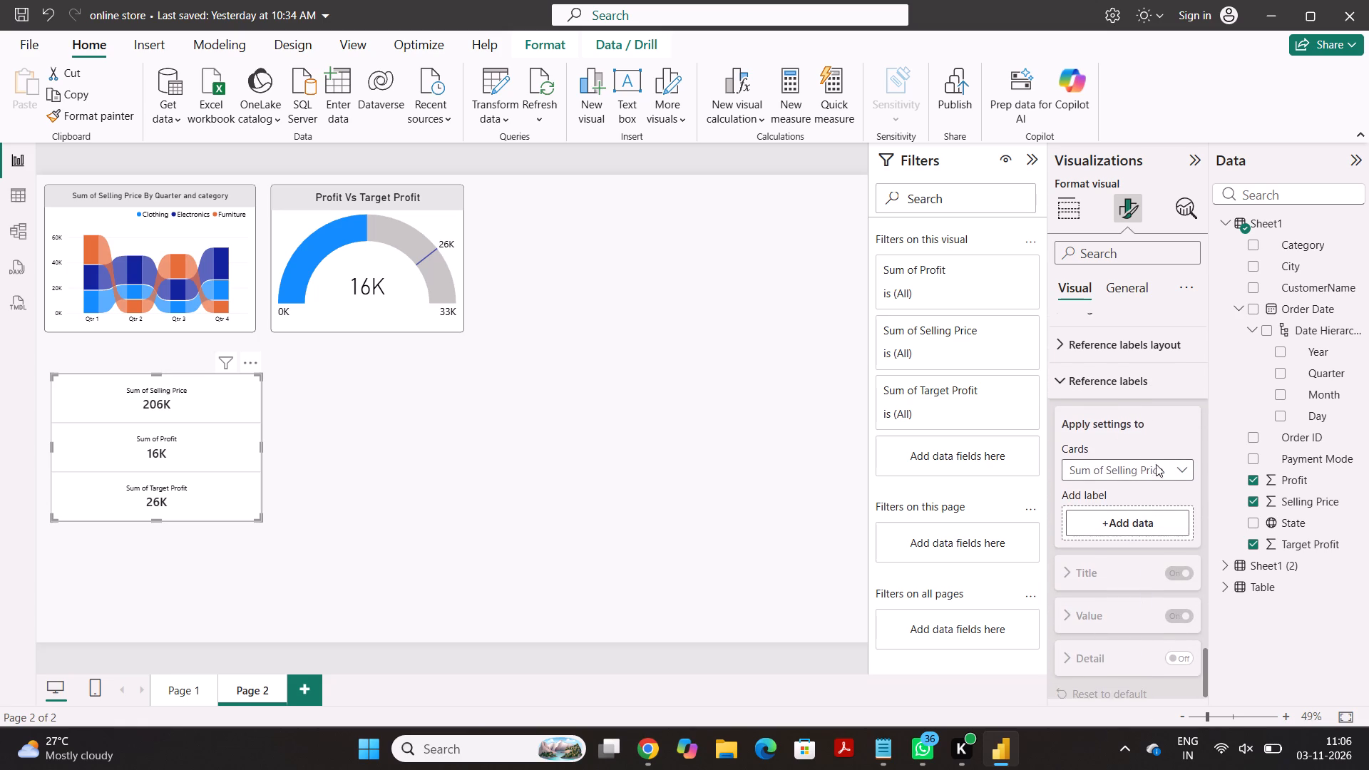
scroll(1156, 464, up, 1)
click(1149, 555)
scroll(1149, 555, down, 1)
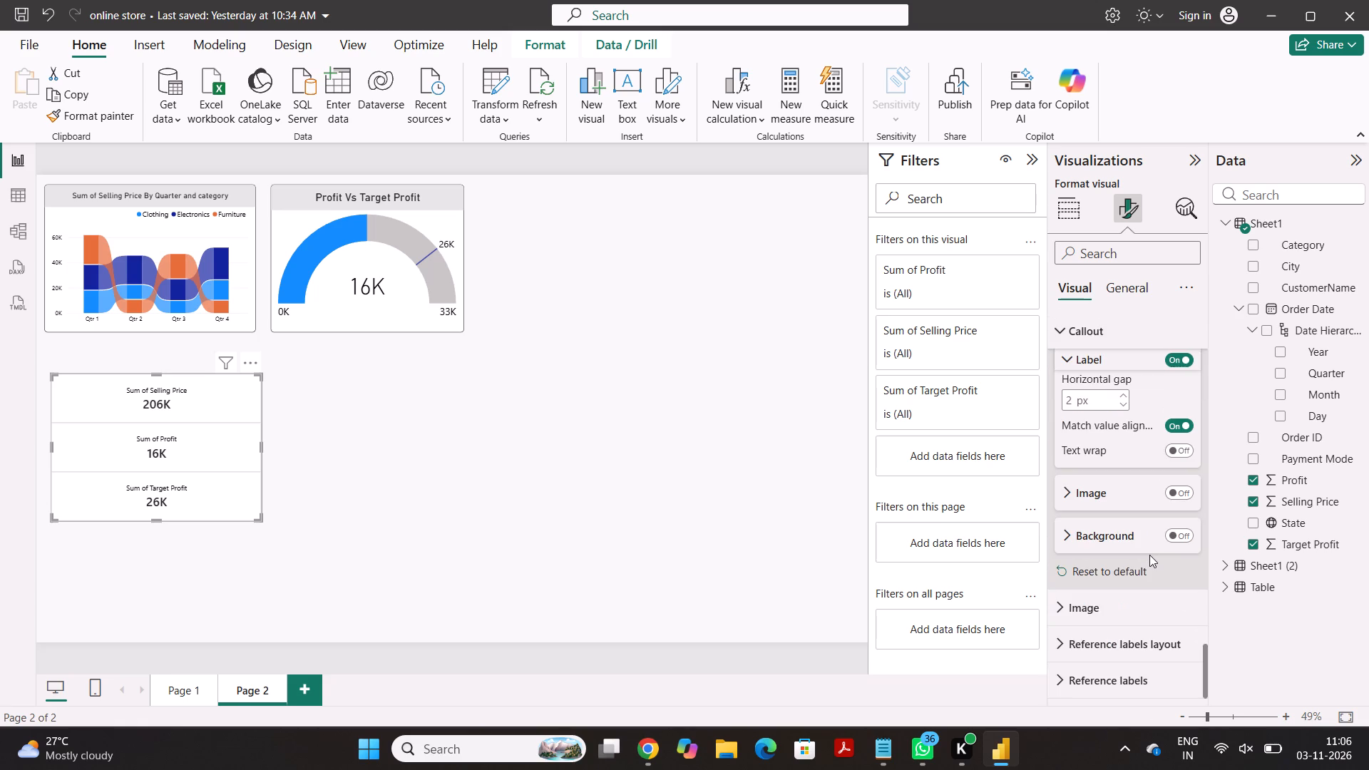
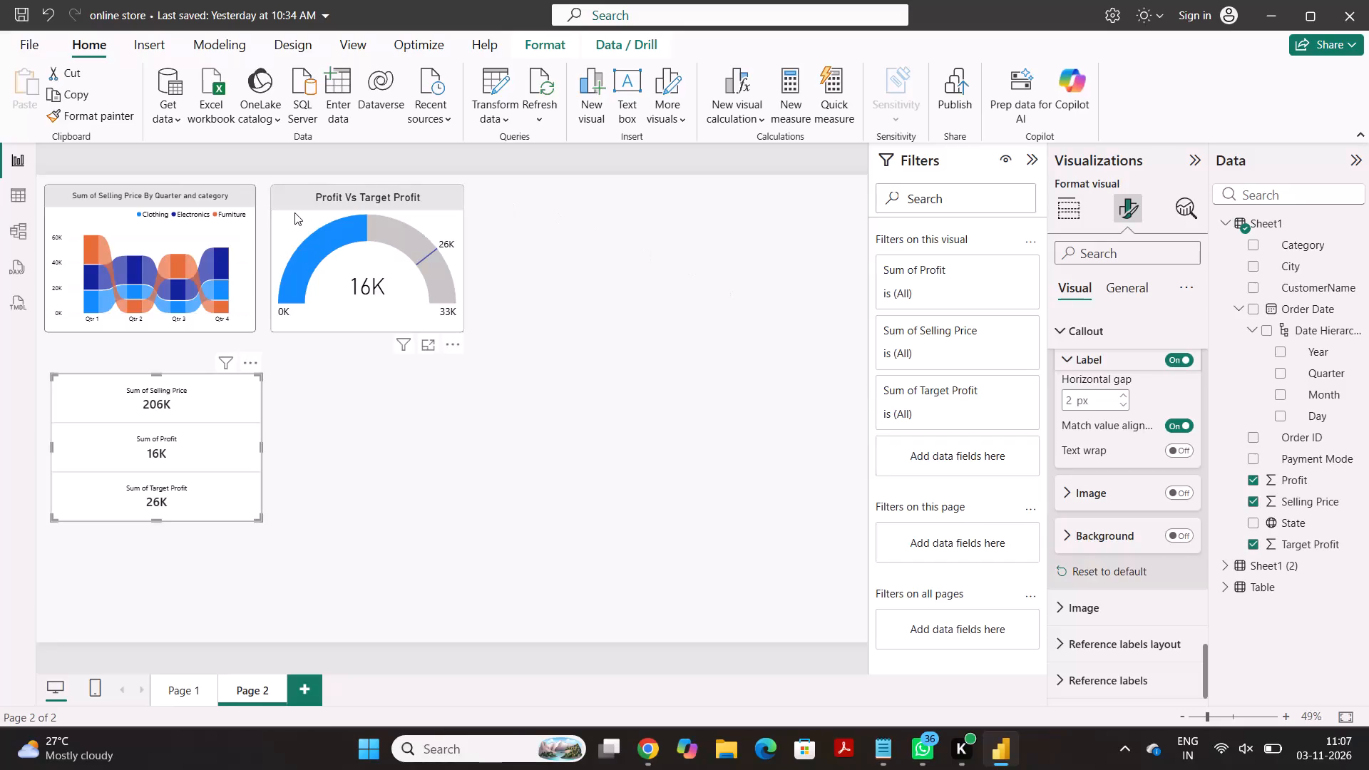
Save the online store report with the finished card visual on Page 2.
click(25, 31)
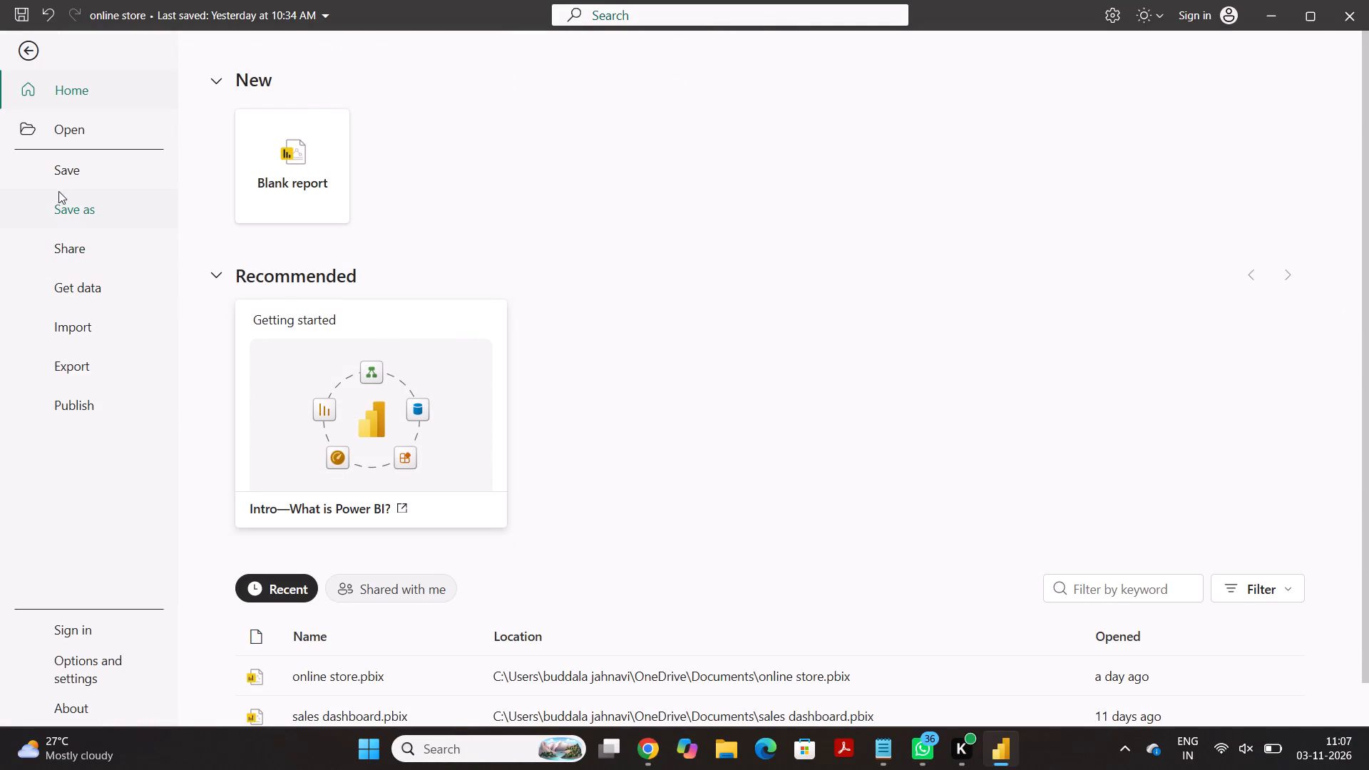
click(64, 172)
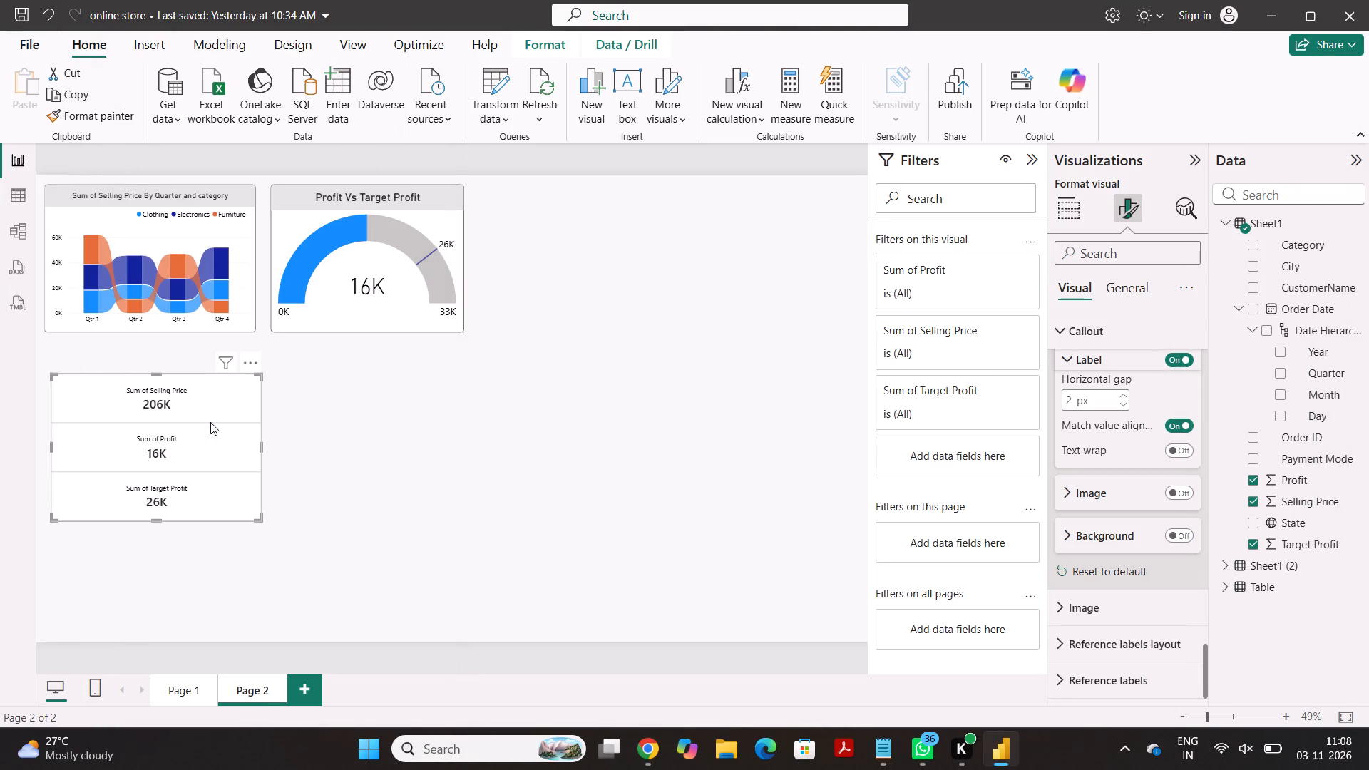
scroll(210, 422, down, 1)
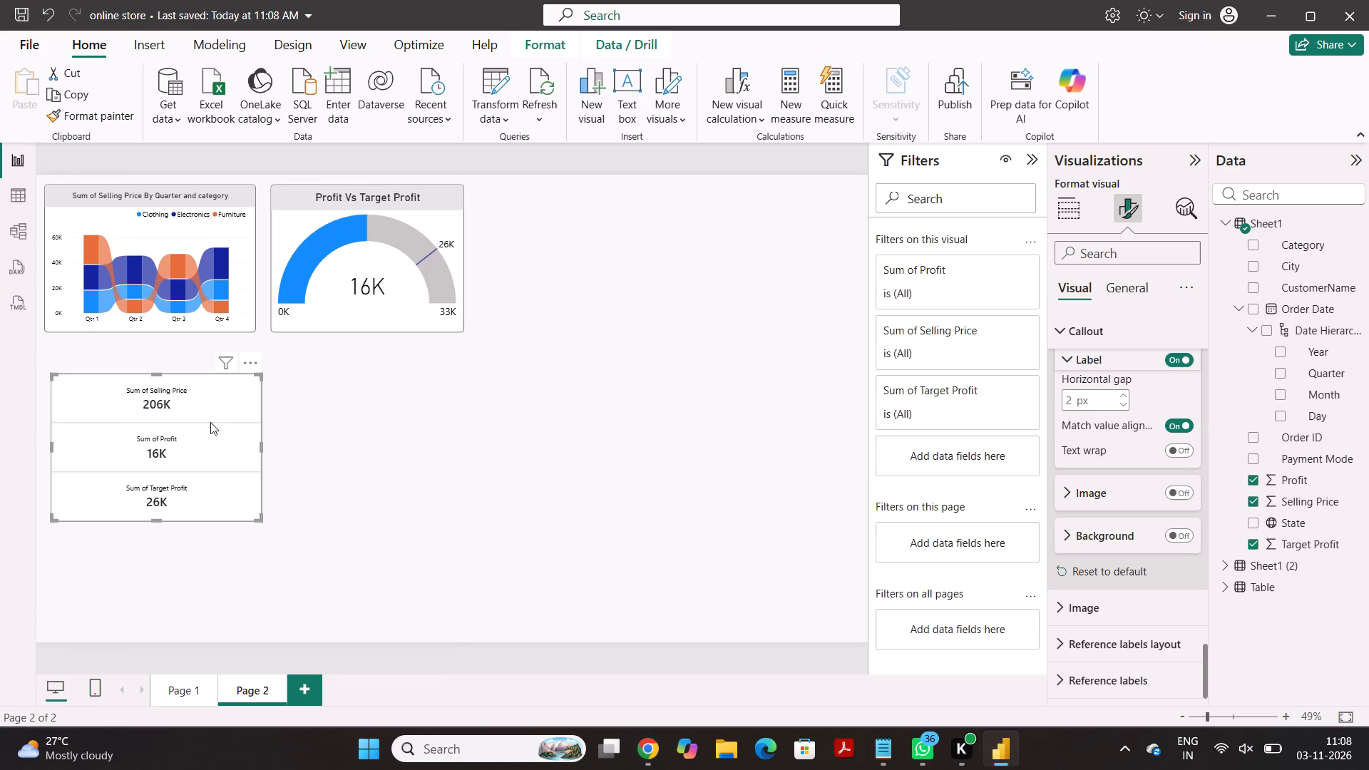
Deselect the card visual and switch to Page 1 to view the Online Store Dashboard.
click(314, 478)
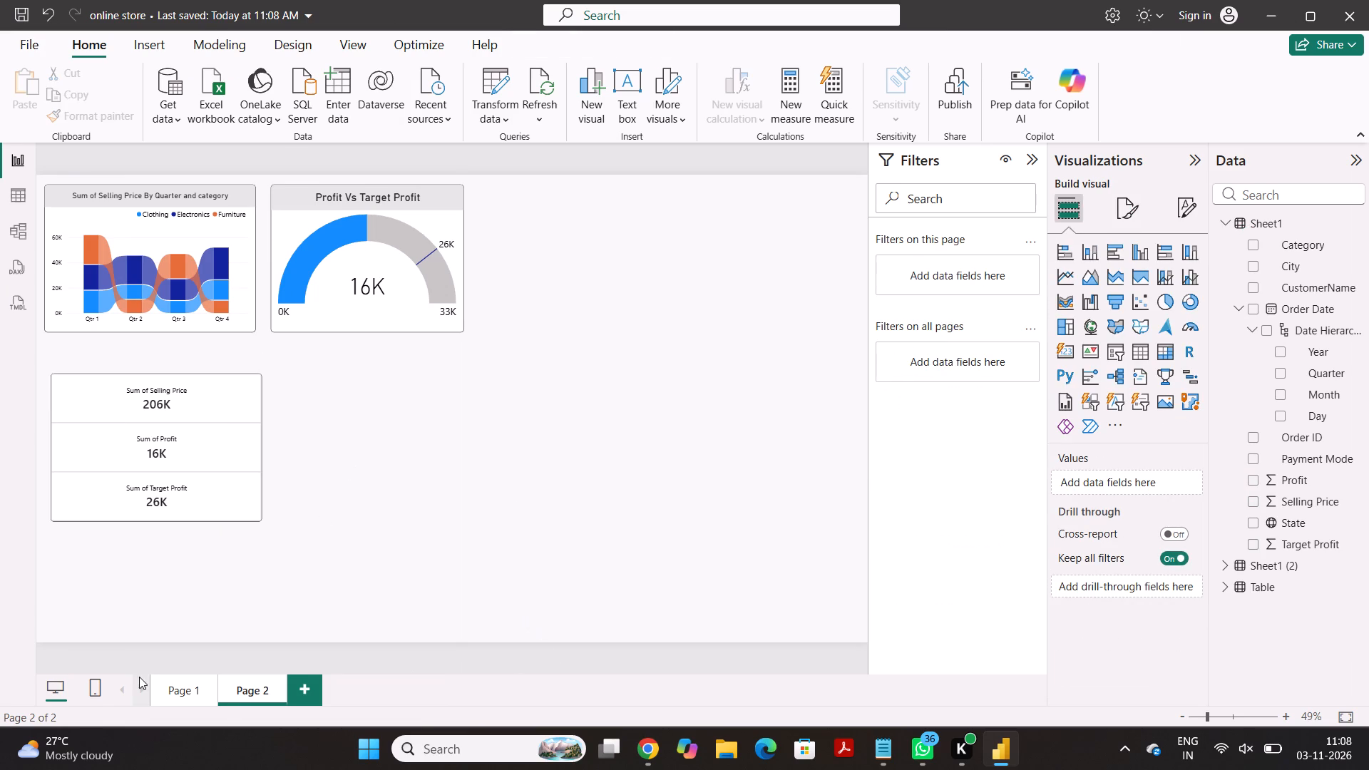
click(176, 692)
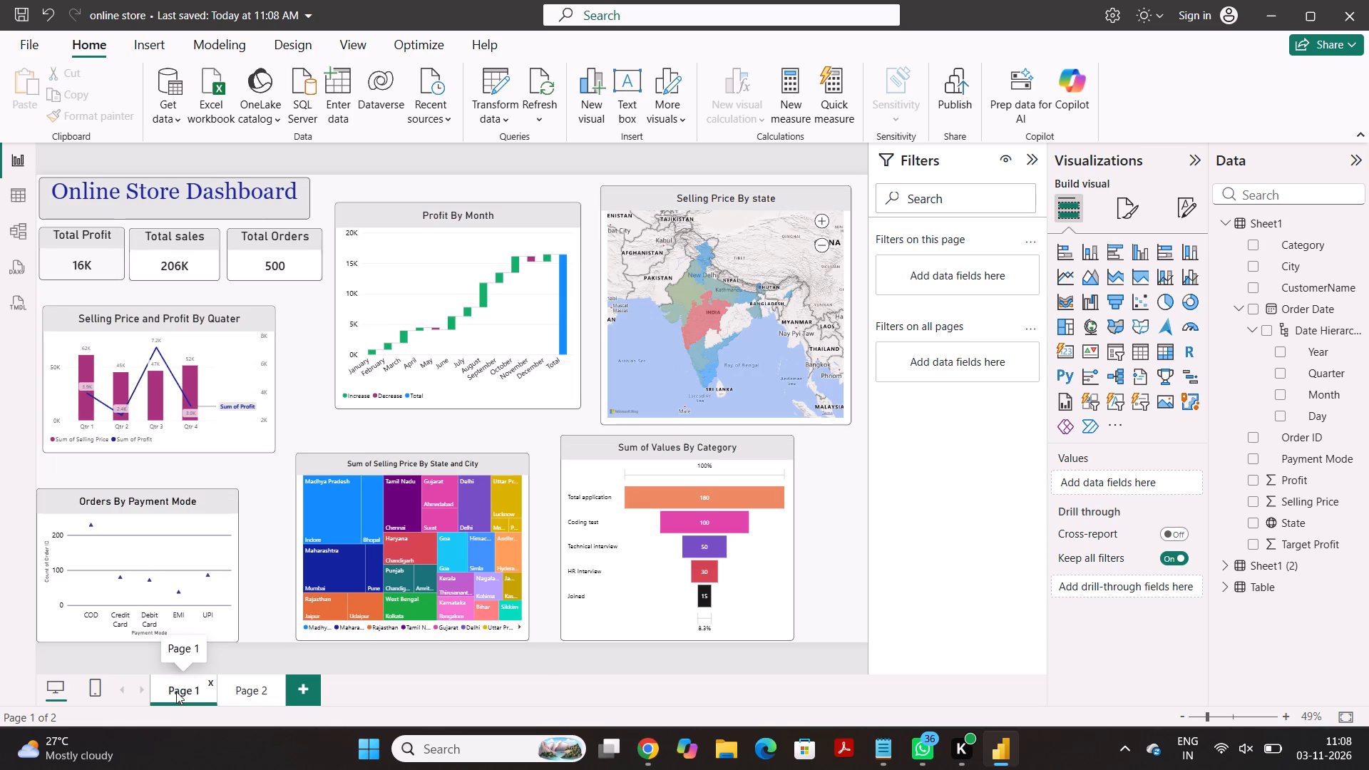
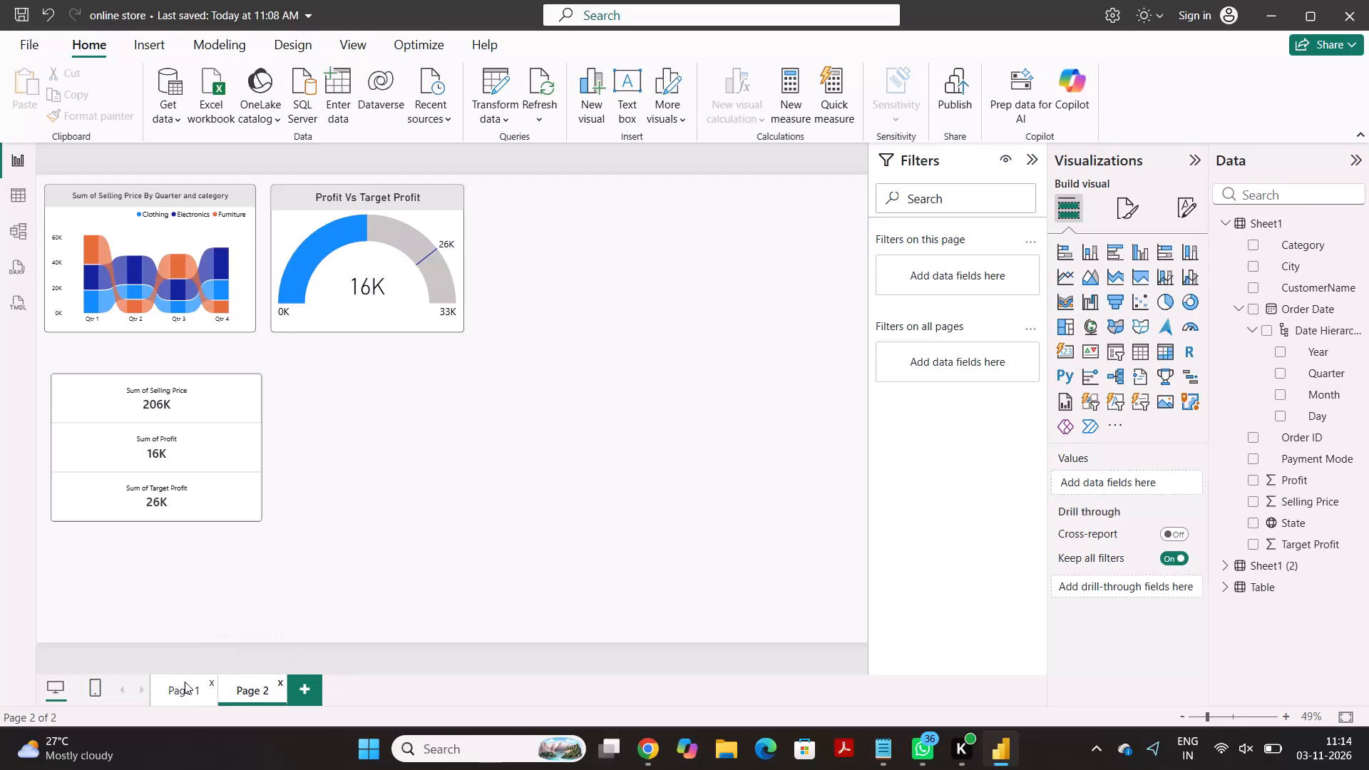
Nudge the Profit By Month waterfall chart on Page 1 slightly upward, leaving it just below the Selling Price By state map's top edge.
click(186, 687)
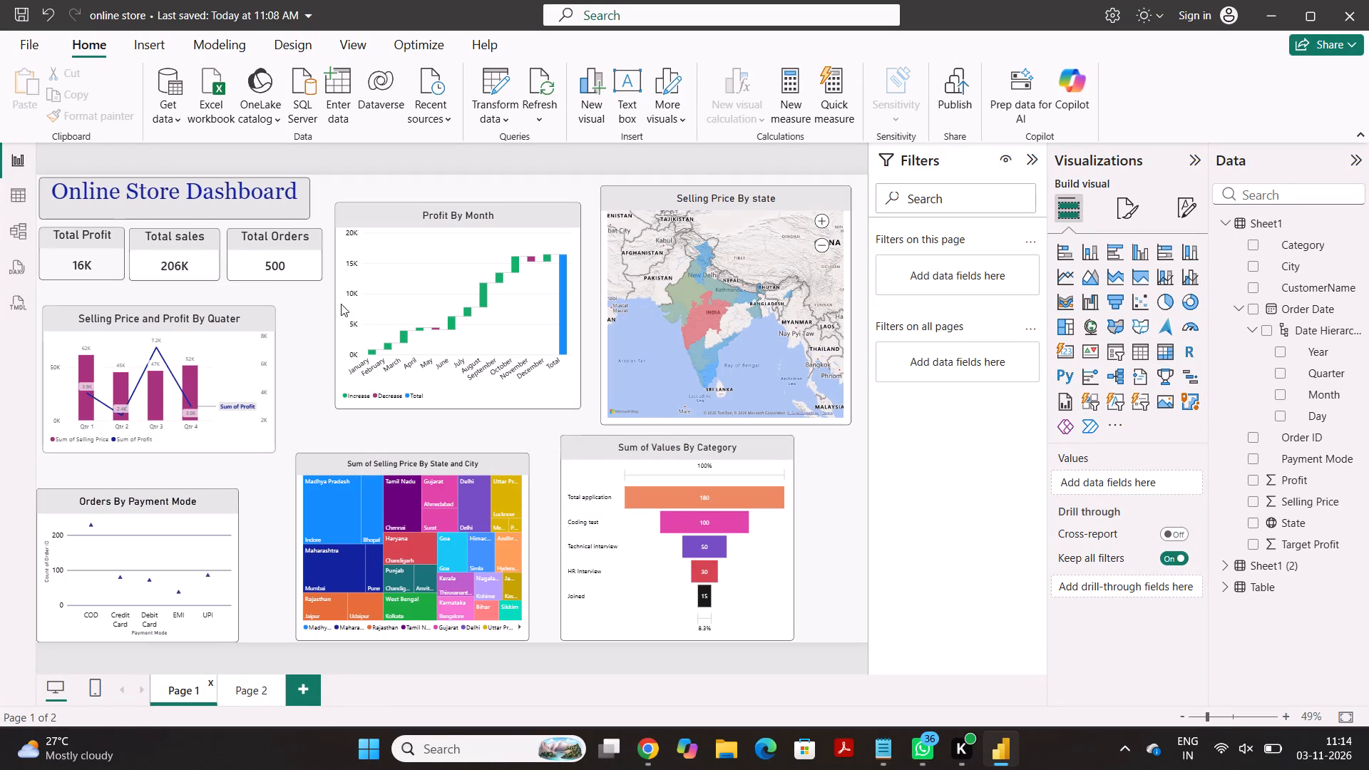
drag(387, 313, 389, 298)
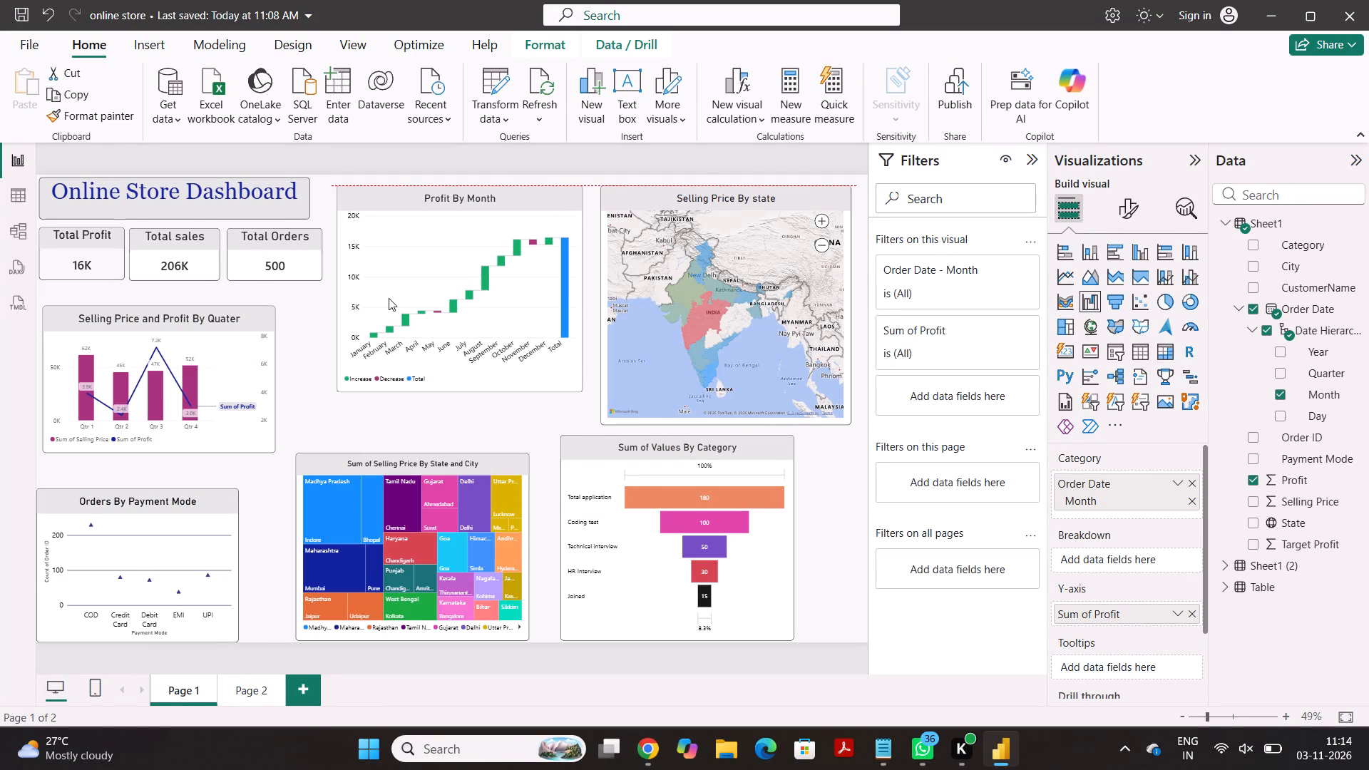
drag(389, 298, 387, 304)
click(317, 297)
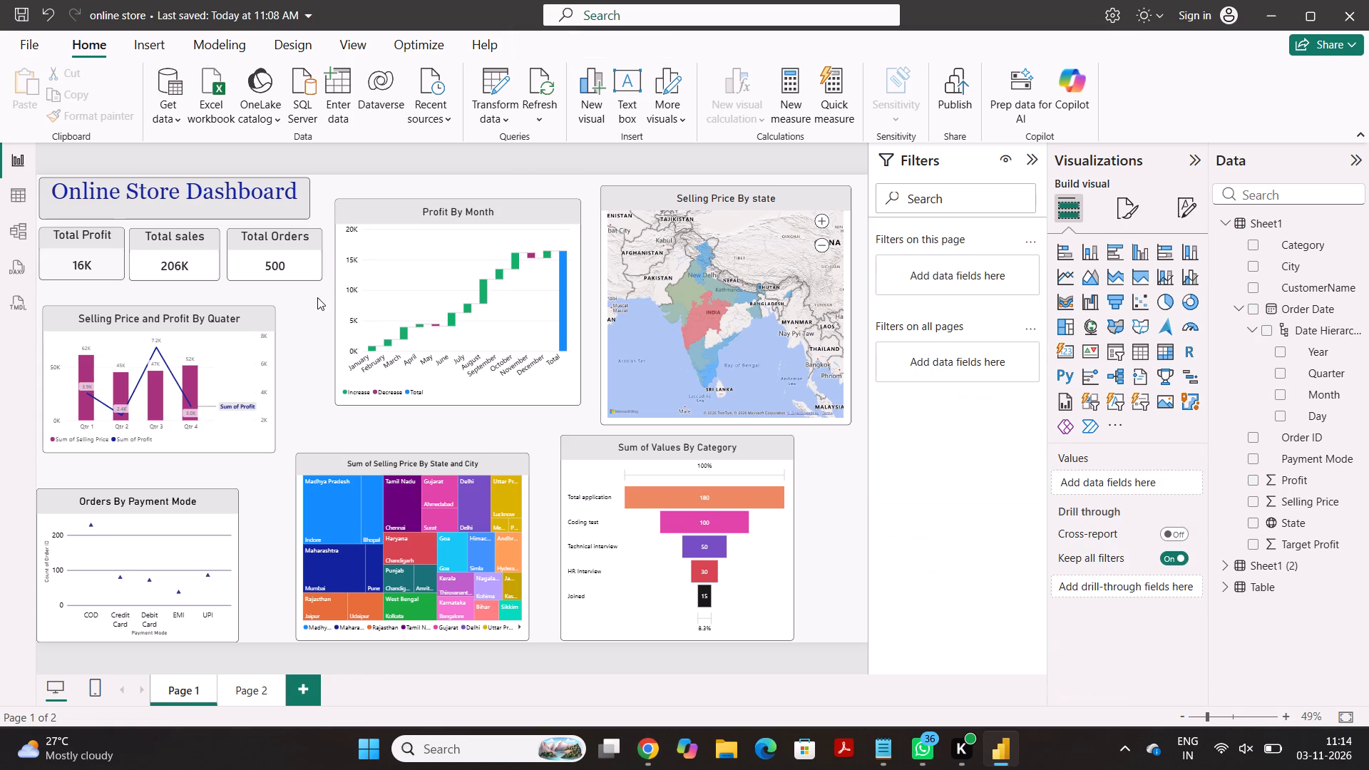